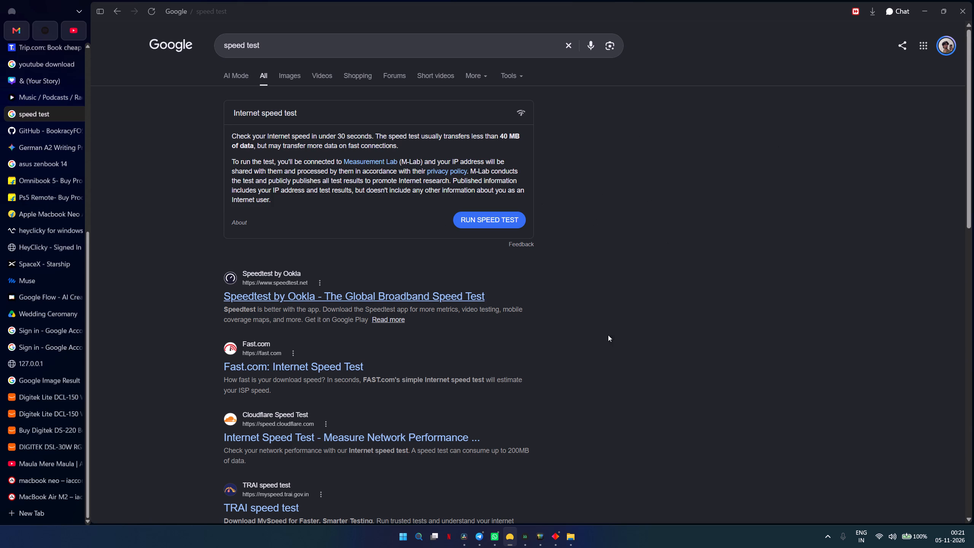
# Switch to the open DaVinci Resolve project and play back Timeline 3 from the start to review the edited clips.
pyautogui.click(519, 545)
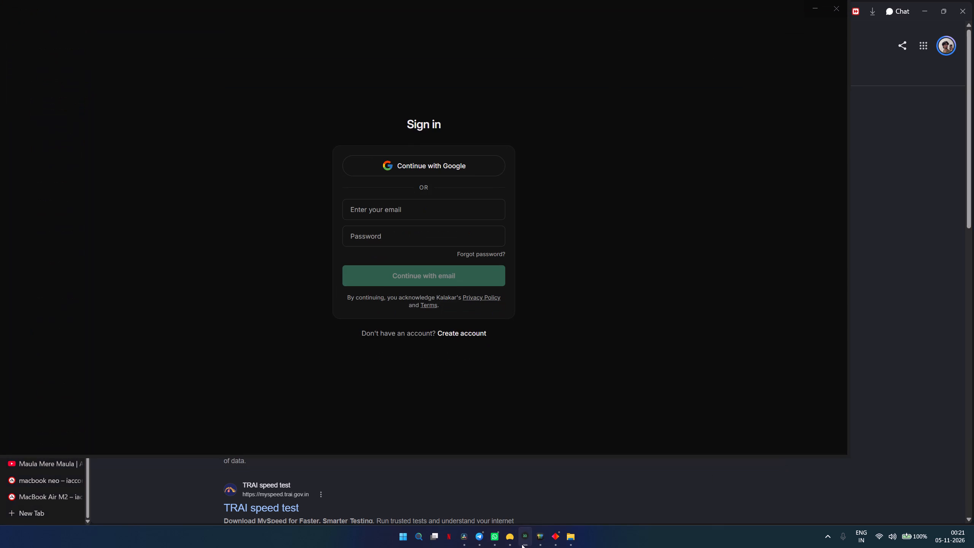
pyautogui.click(454, 547)
pyautogui.click(460, 547)
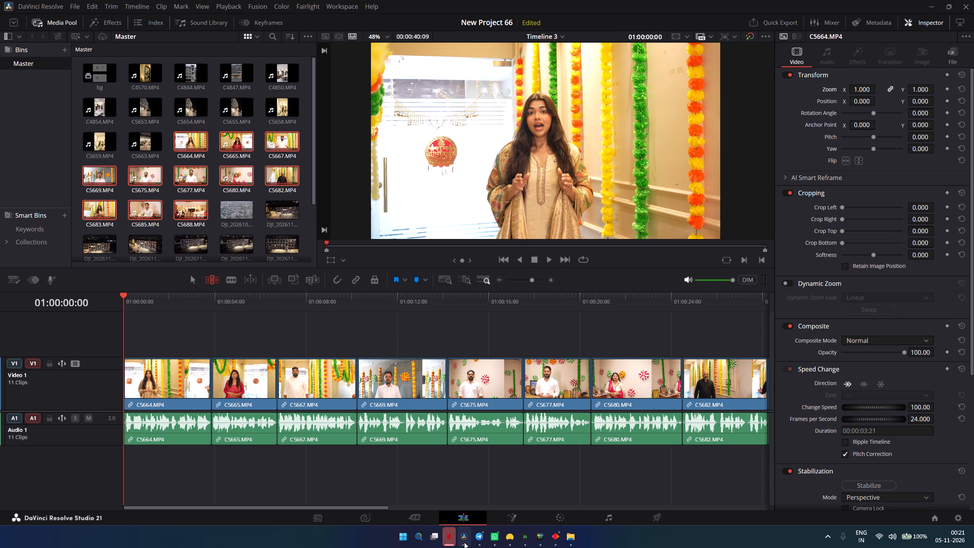
pyautogui.click(464, 543)
pyautogui.press('space')
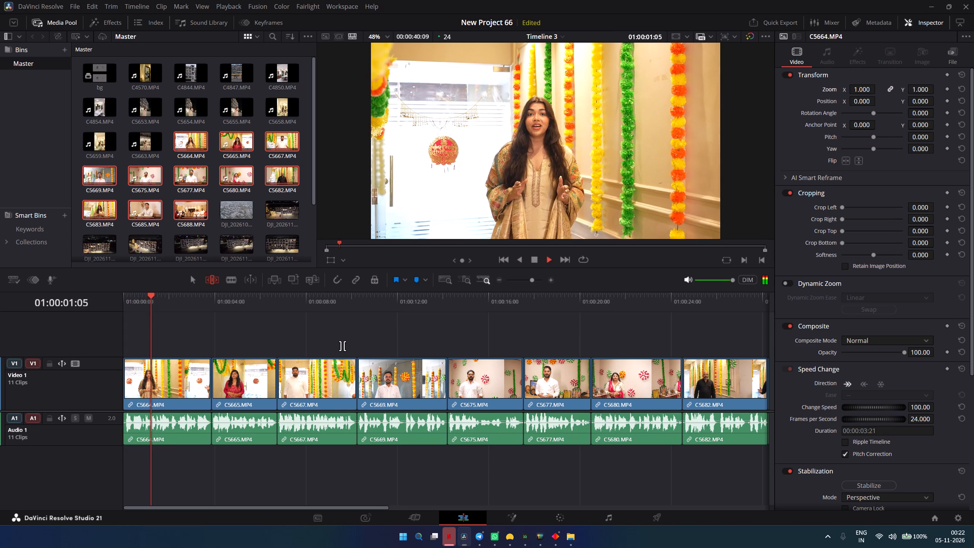
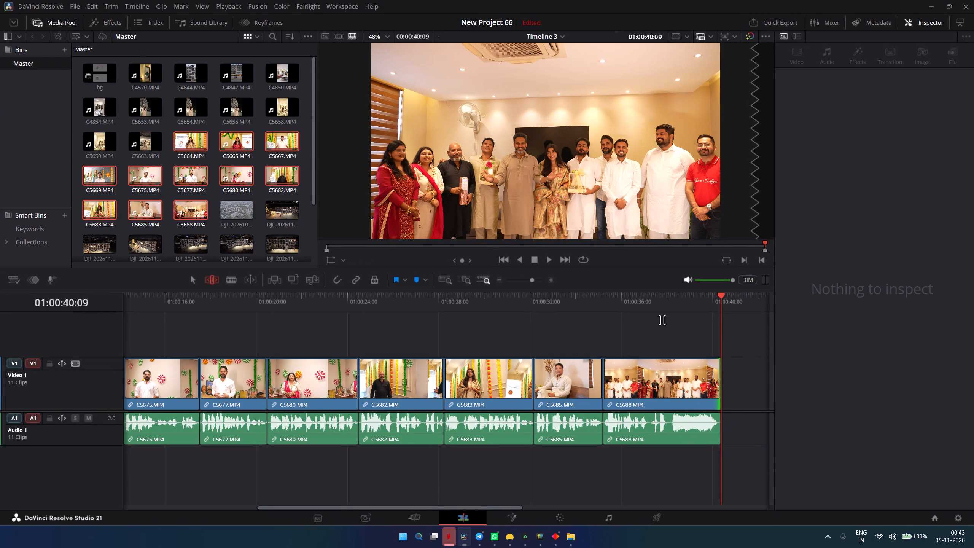
# Scrub Timeline 3 back from its end to clip C5683.MP4, at about 01:00:30:07, to review it.
pyautogui.moveTo(645, 301); pyautogui.dragTo(492, 317)
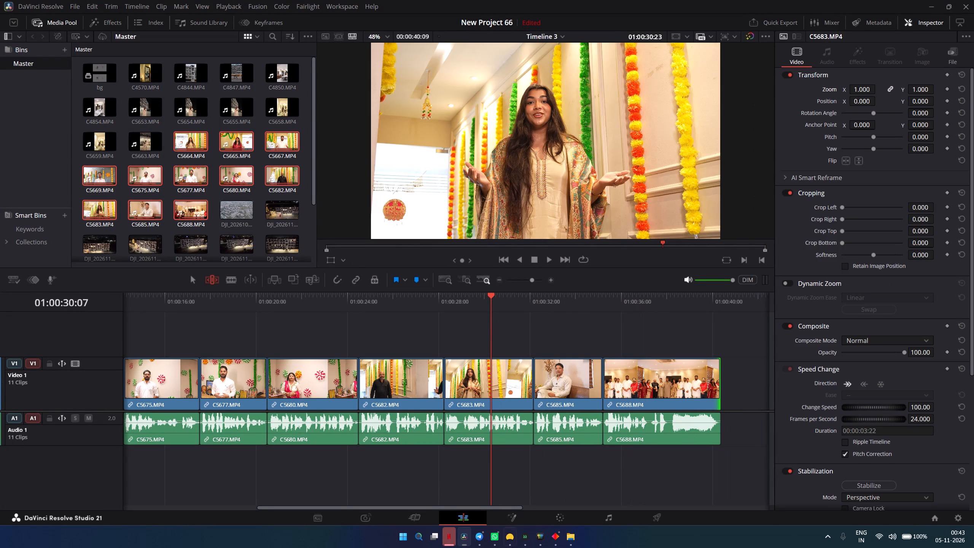
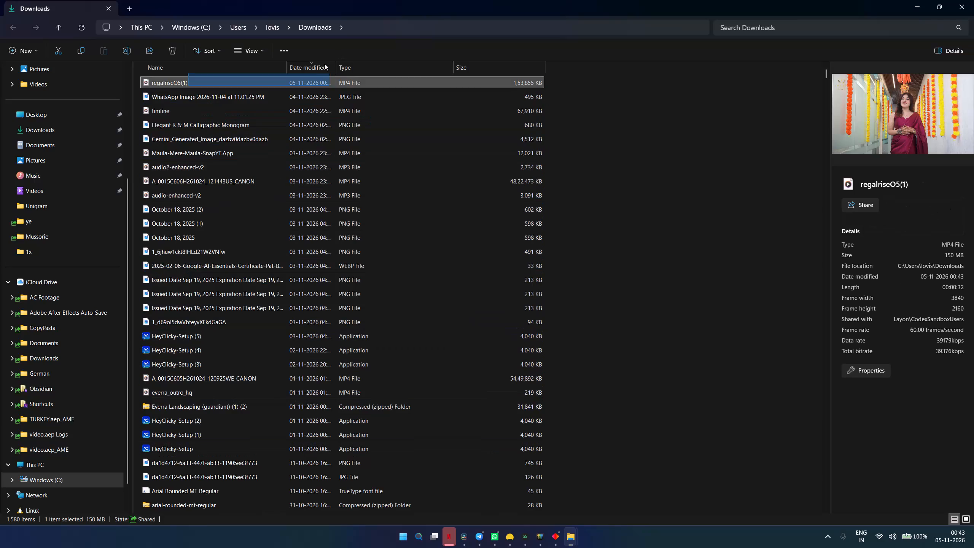
# Bring the regalriseO5(1) video from the Downloads folder into Timeline 3 in DaVinci Resolve, on Video 2 starting at about 01:00:16:00.
pyautogui.moveTo(290, 81); pyautogui.dragTo(463, 529)
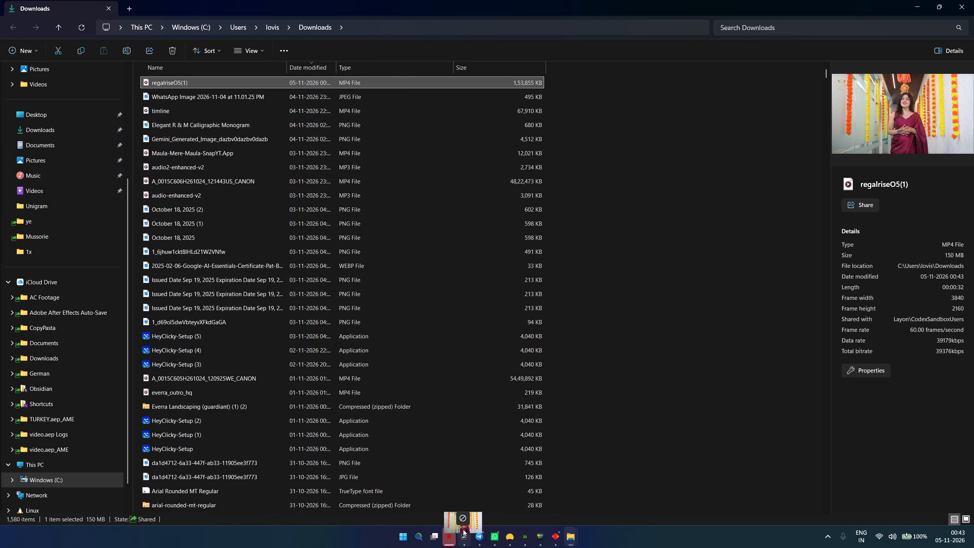
pyautogui.moveTo(463, 529); pyautogui.dragTo(405, 330)
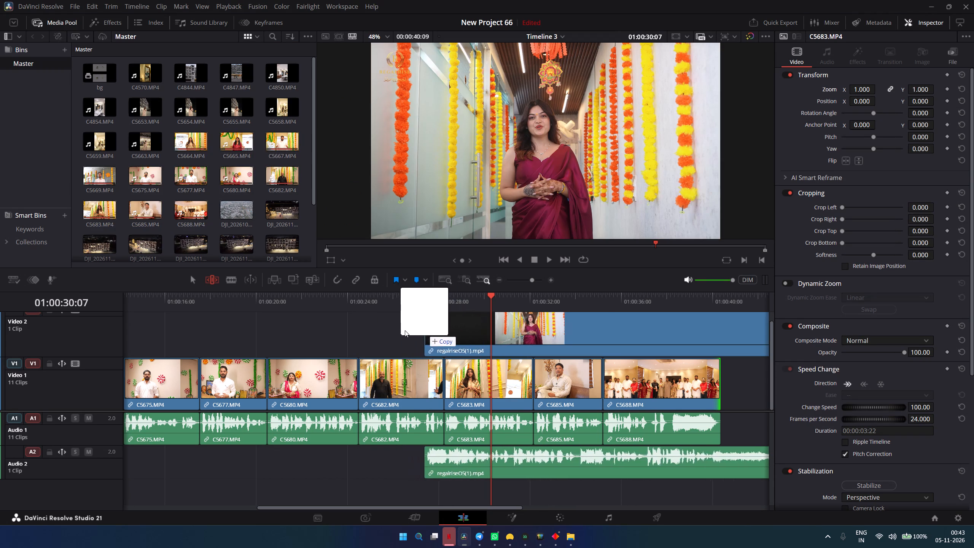
pyautogui.moveTo(405, 330); pyautogui.dragTo(167, 329)
# Trim the start of the regalriseO5(1).mp4 video on Video 2 to the office exterior shot, leaving a duration of 00:00:19:18.
pyautogui.moveTo(169, 329); pyautogui.dragTo(476, 359)
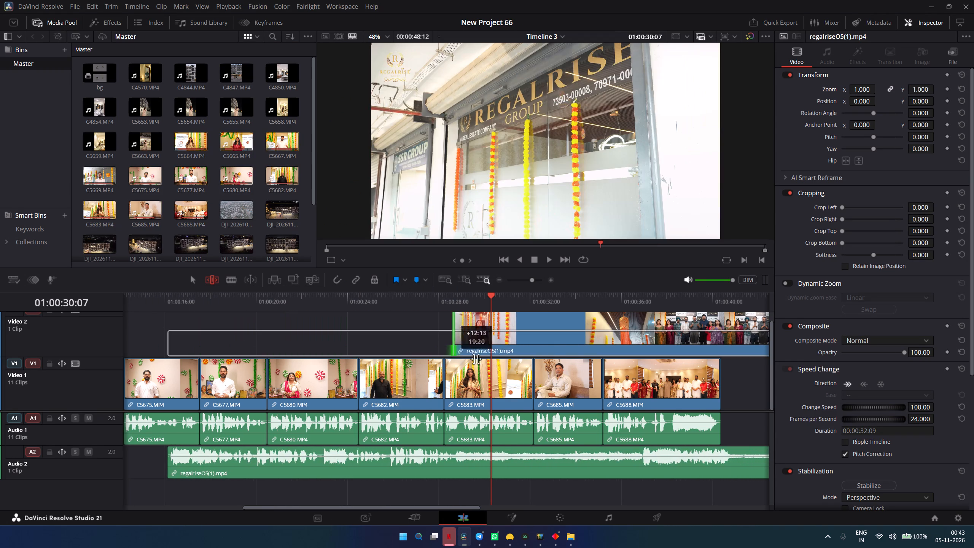
pyautogui.moveTo(476, 359); pyautogui.dragTo(470, 353)
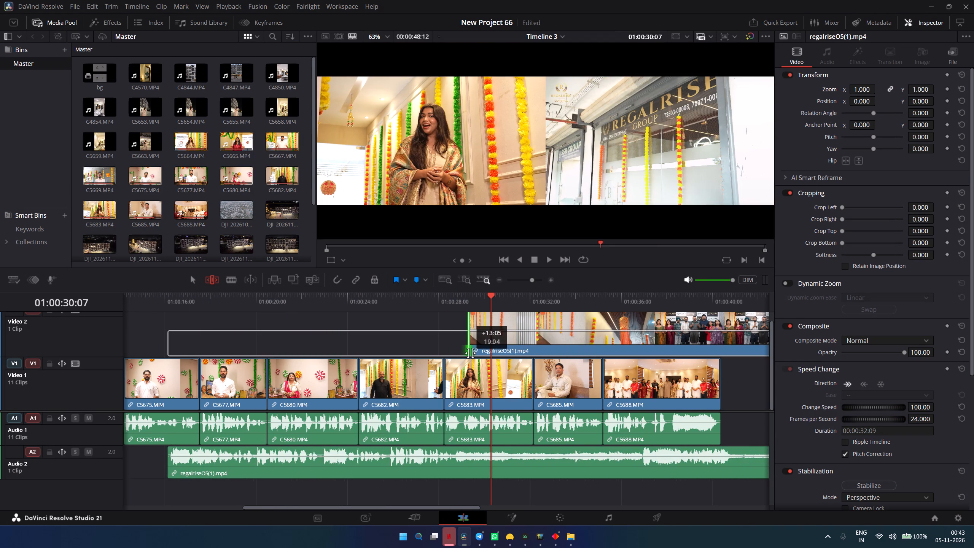
pyautogui.moveTo(470, 353); pyautogui.dragTo(487, 352)
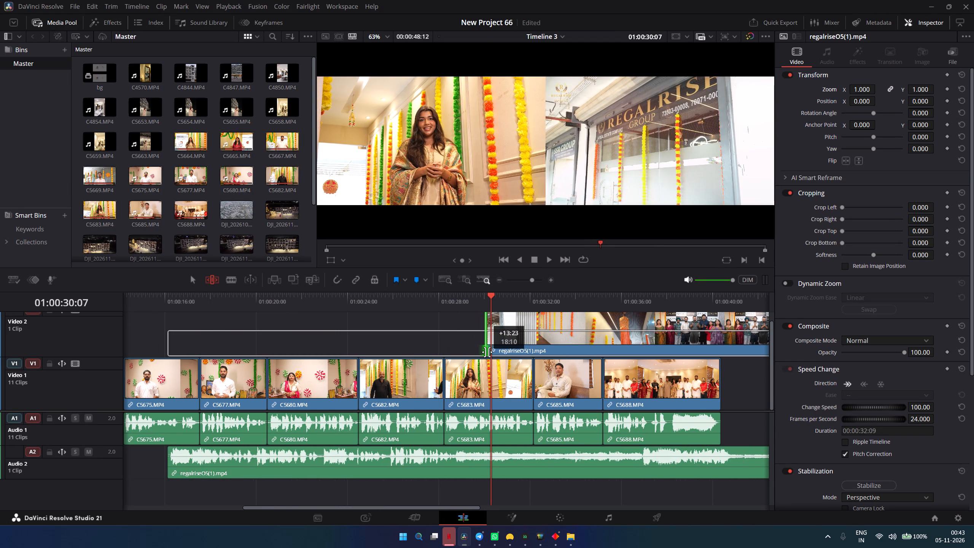
pyautogui.moveTo(487, 352); pyautogui.dragTo(469, 353)
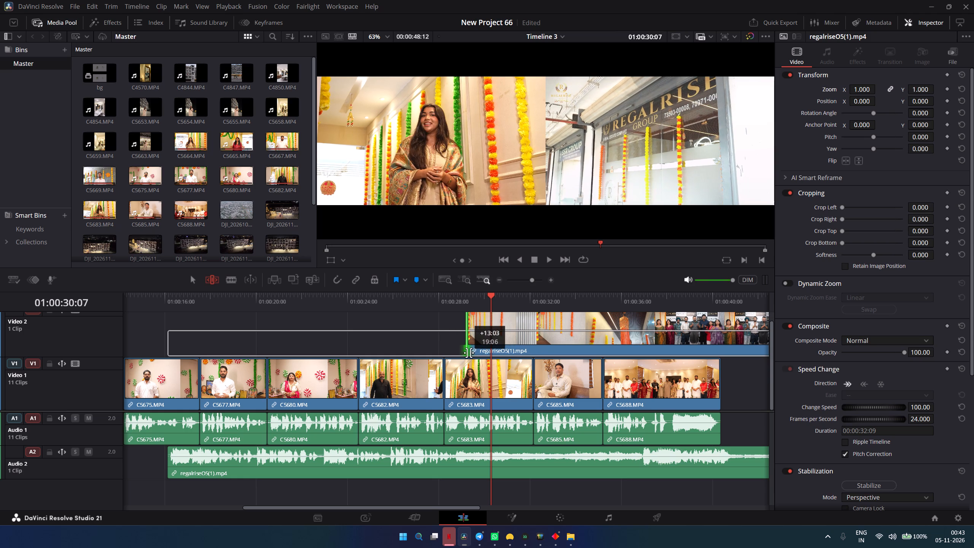
pyautogui.moveTo(469, 353); pyautogui.dragTo(459, 354)
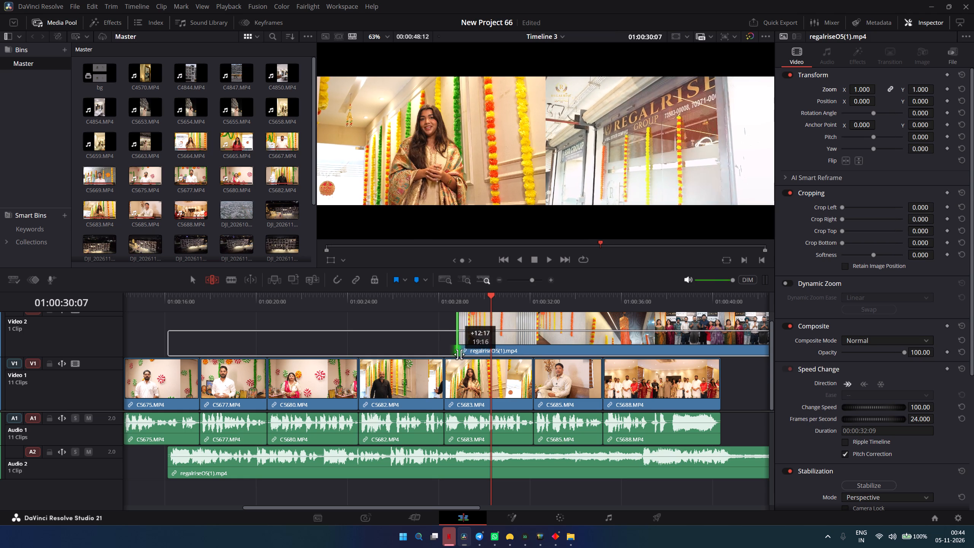
pyautogui.moveTo(459, 354); pyautogui.dragTo(457, 355)
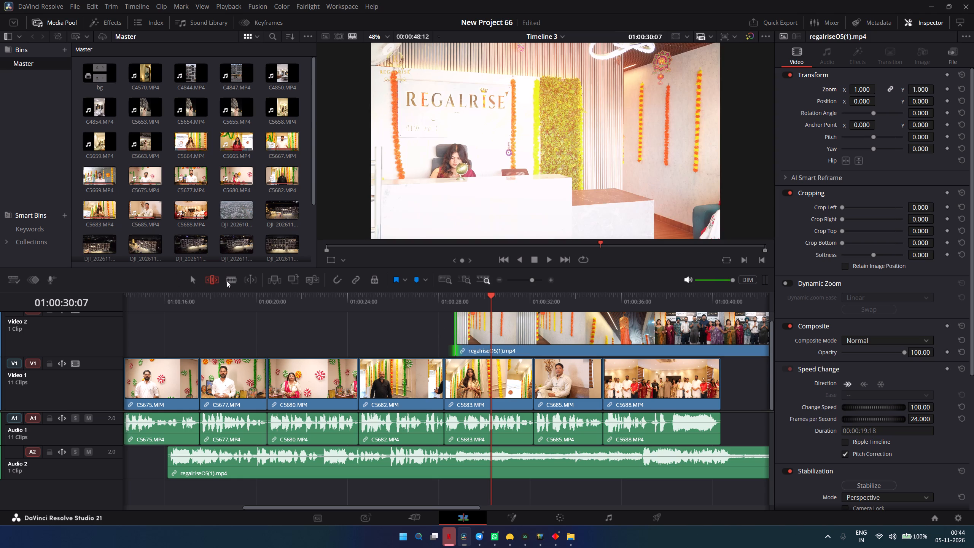
# Move the trimmed regalriseO5(1).mp4 video 14 frames earlier so it starts above the beginning of clip C5683.MP4.
pyautogui.click(194, 285)
pyautogui.moveTo(461, 299); pyautogui.dragTo(456, 299)
pyautogui.moveTo(495, 335); pyautogui.dragTo(482, 336)
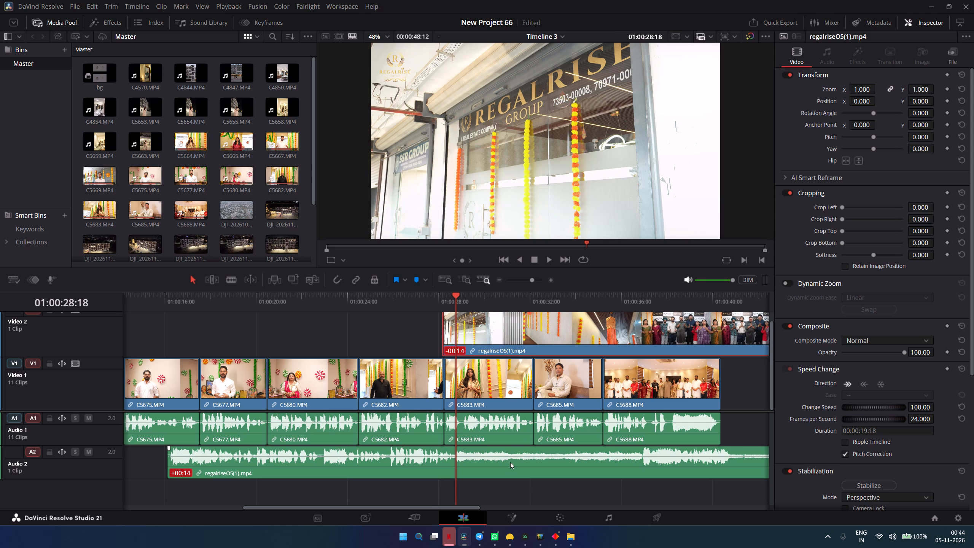
# Delete the regalriseO5(1).mp4 audio from Audio 2.
pyautogui.click(506, 456)
pyautogui.press('BackSpace')
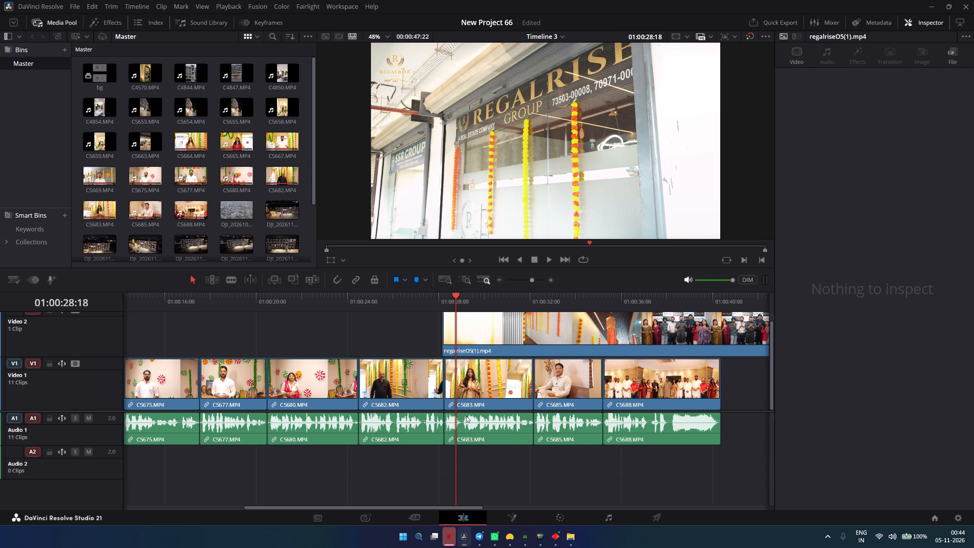
# Move clips C5683, C5685 and C5688 with their audio about 4 seconds later, opening a gap after C5682.MP4.
pyautogui.click(470, 394)
pyautogui.keyDown('shift'); pyautogui.click(642, 385); pyautogui.keyUp('shift')
pyautogui.keyDown('shift'); pyautogui.click(647, 422); pyautogui.keyUp('shift')
pyautogui.keyDown('shift'); pyautogui.click(544, 432); pyautogui.keyUp('shift')
pyautogui.moveTo(479, 392); pyautogui.dragTo(509, 390)
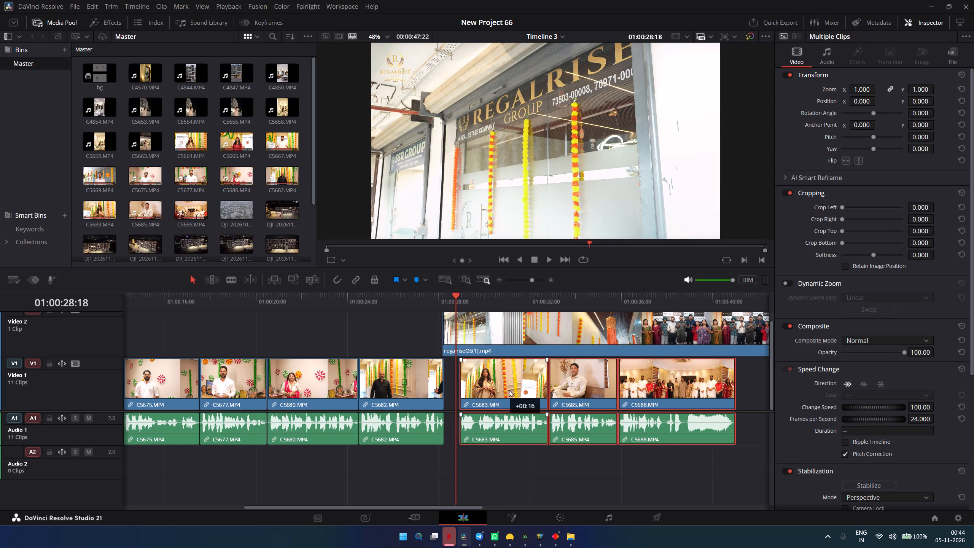
pyautogui.moveTo(509, 390); pyautogui.dragTo(576, 388)
# Place the playhead where the corridor shot ends in regalriseO5(1).mp4, at 01:00:36:06.
pyautogui.click(471, 329)
pyautogui.moveTo(461, 298); pyautogui.dragTo(498, 296)
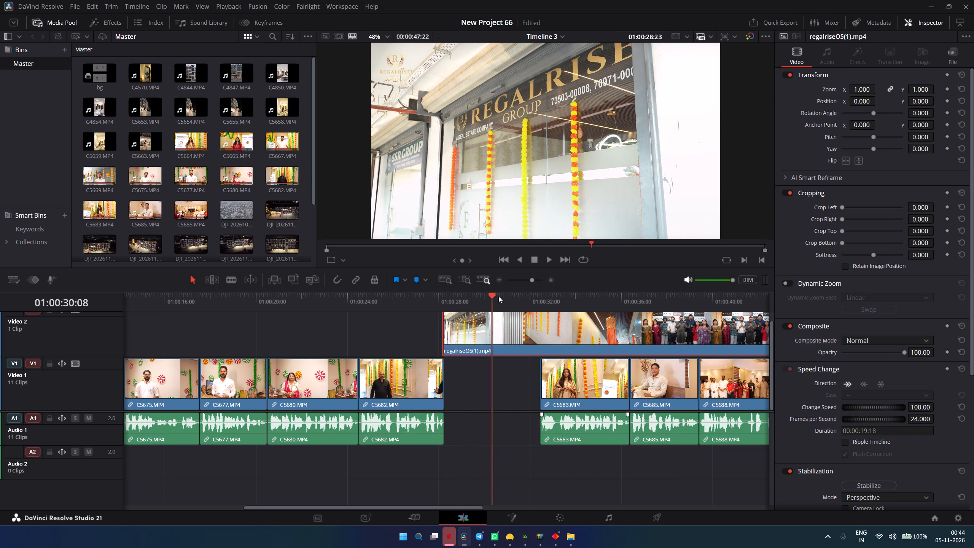
pyautogui.moveTo(498, 296); pyautogui.dragTo(616, 306)
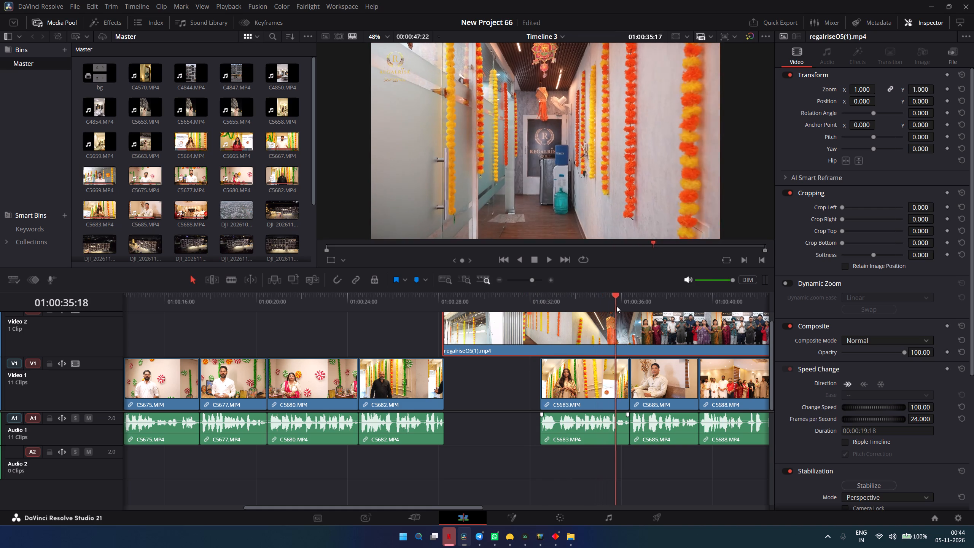
pyautogui.moveTo(616, 306); pyautogui.dragTo(628, 317)
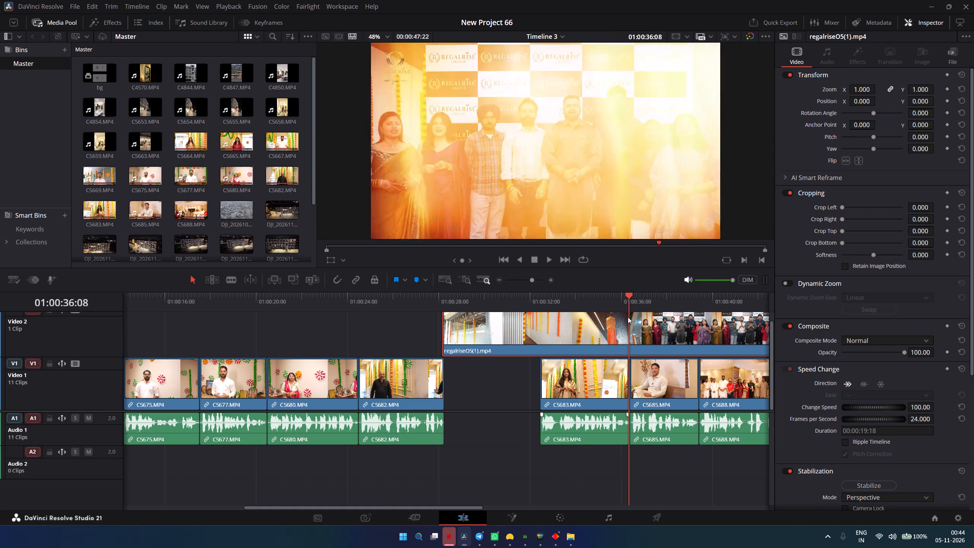
pyautogui.moveTo(628, 317); pyautogui.dragTo(627, 317)
# Move clips C5683 and C5685 with their audio back against the end of C5682.MP4, leaving C5688.MP4 in place.
pyautogui.moveTo(512, 395); pyautogui.dragTo(750, 429)
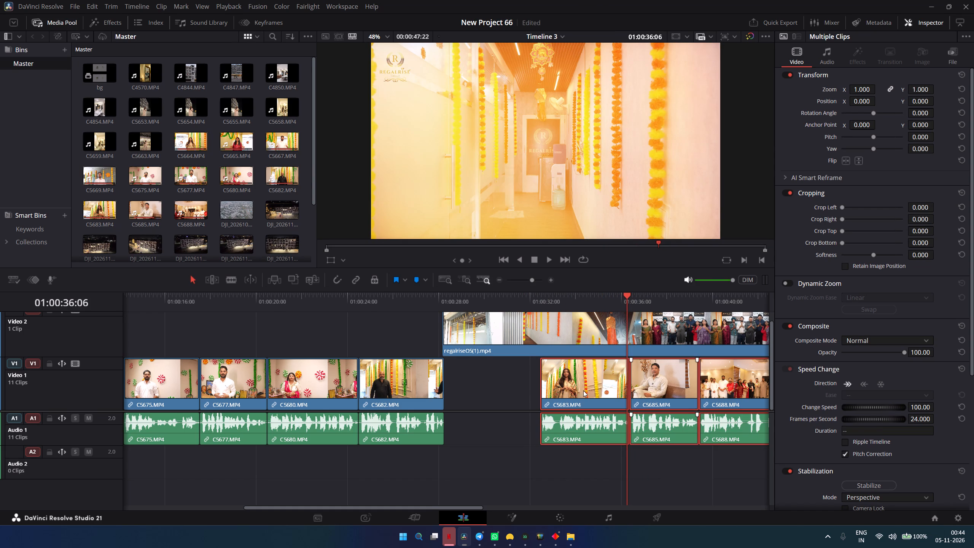
pyautogui.click(533, 419)
pyautogui.moveTo(655, 479); pyautogui.dragTo(591, 358)
pyautogui.moveTo(602, 389); pyautogui.dragTo(568, 390)
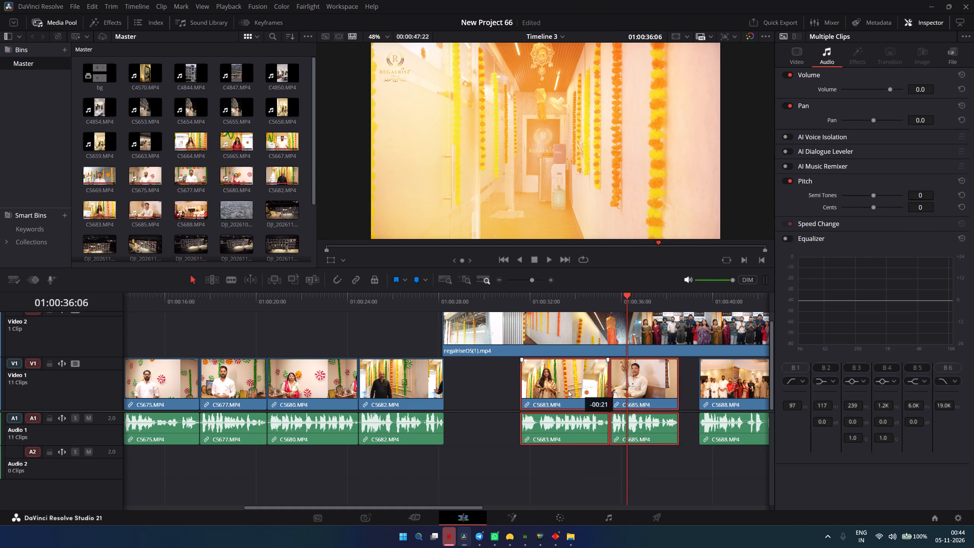
pyautogui.moveTo(568, 390); pyautogui.dragTo(506, 395)
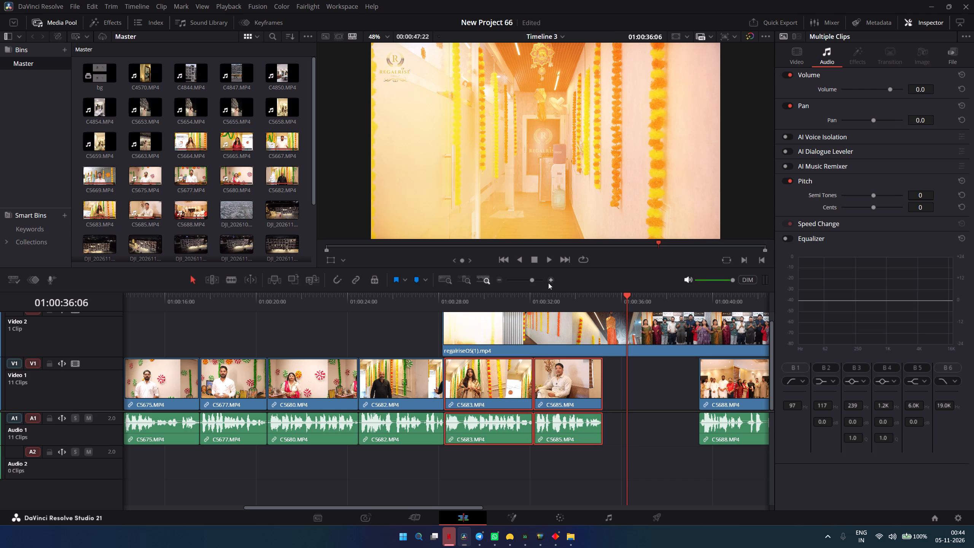
# Cut regalriseO5(1).mp4 on Video 2 at 01:00:36:06 and delete the part after the cut.
pyautogui.click(548, 283)
pyautogui.click(498, 281)
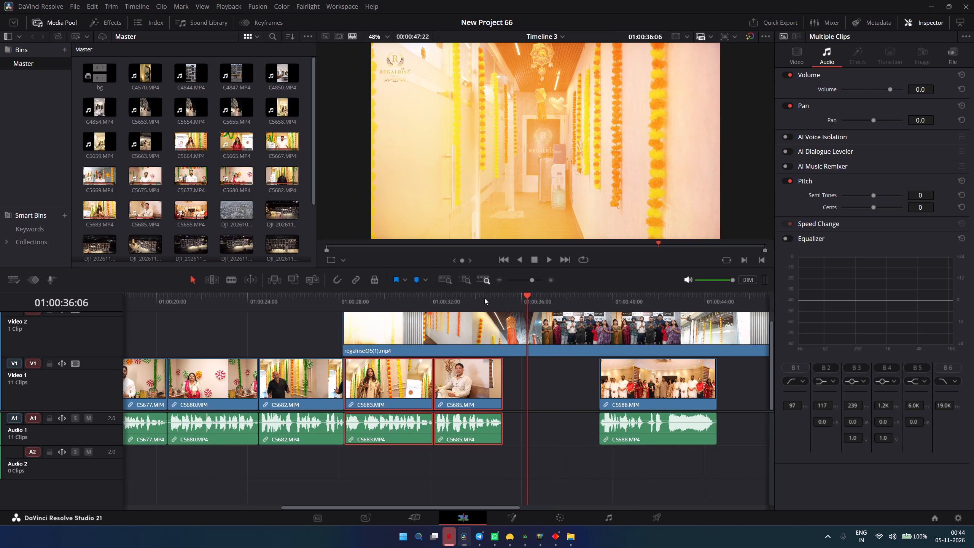
pyautogui.click(229, 277)
pyautogui.click(527, 348)
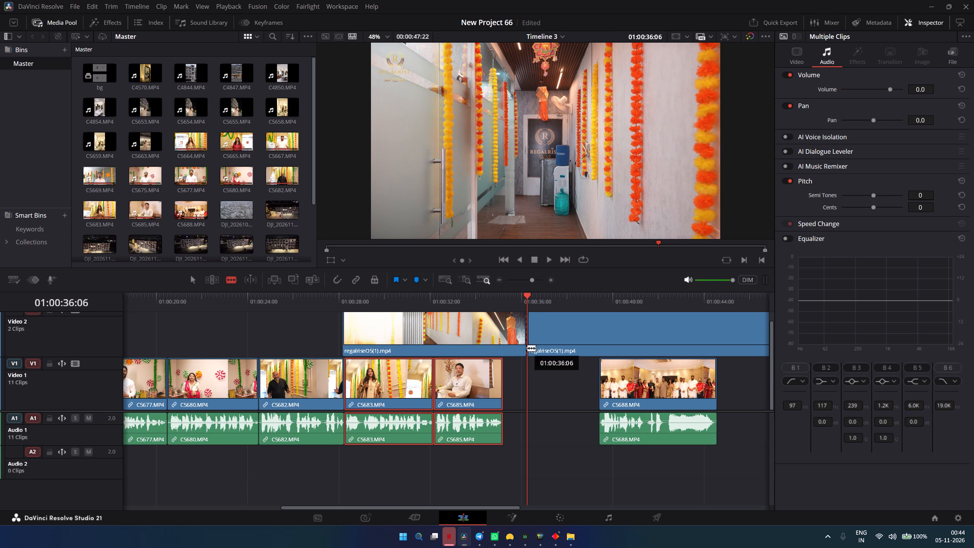
pyautogui.click(196, 284)
pyautogui.click(572, 332)
pyautogui.press('BackSpace')
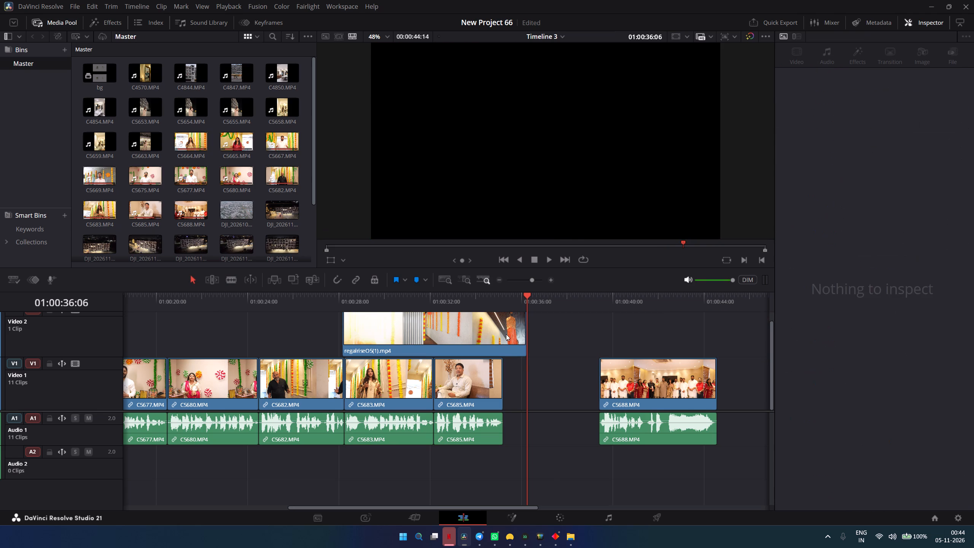
# Move the remaining regalriseO5(1).mp4 clip on Video 2 to start at the end of C5685.MP4, and turn on snapping.
pyautogui.moveTo(450, 333); pyautogui.dragTo(611, 334)
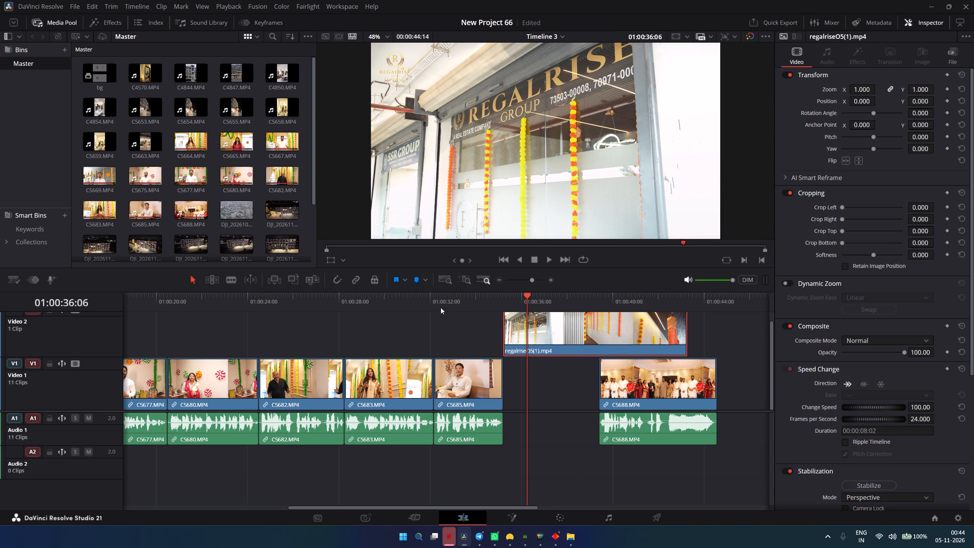
pyautogui.click(339, 280)
pyautogui.moveTo(578, 331); pyautogui.dragTo(573, 335)
# Move C5688.MP4 to follow the end of regalriseO5(1).mp4, and lower the regalriseO5(1).mp4 clip into the gap on Video 1.
pyautogui.moveTo(558, 390); pyautogui.dragTo(679, 423)
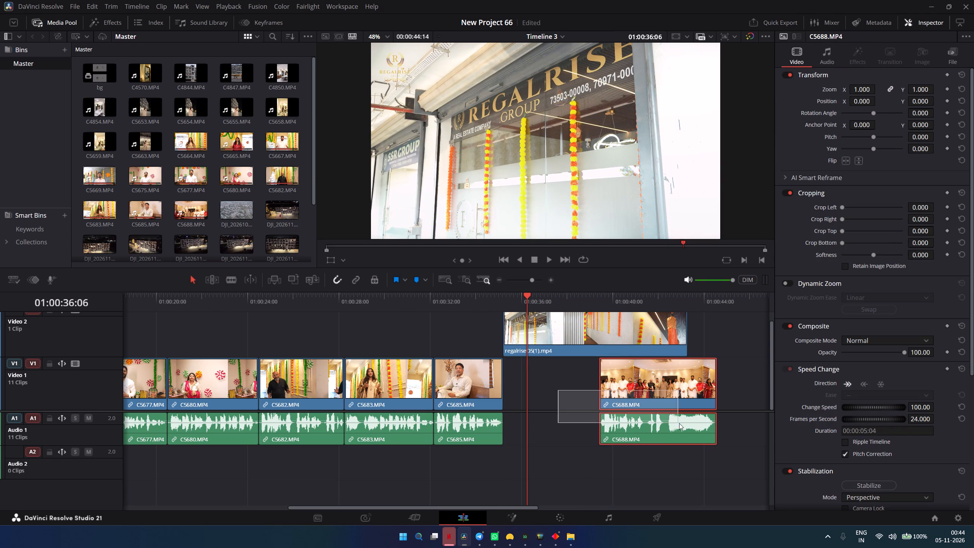
pyautogui.moveTo(679, 423); pyautogui.dragTo(680, 423)
pyautogui.moveTo(633, 386); pyautogui.dragTo(719, 380)
pyautogui.moveTo(591, 342); pyautogui.dragTo(594, 368)
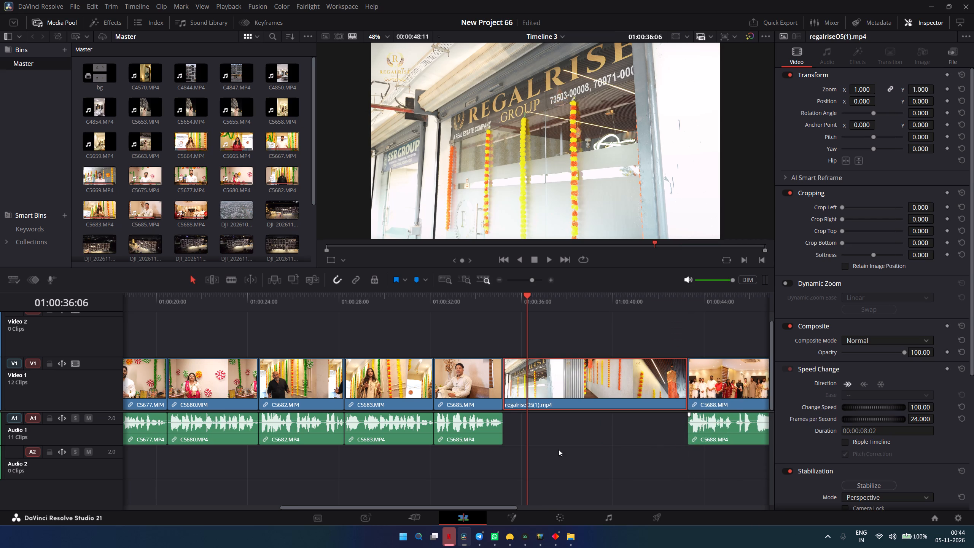
# Play Timeline 3 from its start through the closing group clip to review the edit.
pyautogui.moveTo(520, 312); pyautogui.dragTo(172, 312)
pyautogui.moveTo(186, 295); pyautogui.dragTo(38, 289)
pyautogui.press('space')
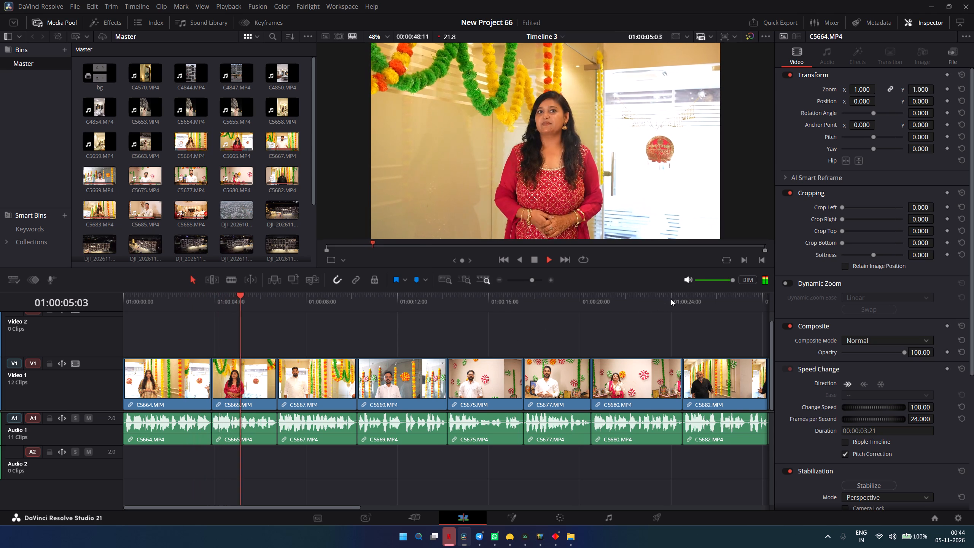
pyautogui.click(498, 282)
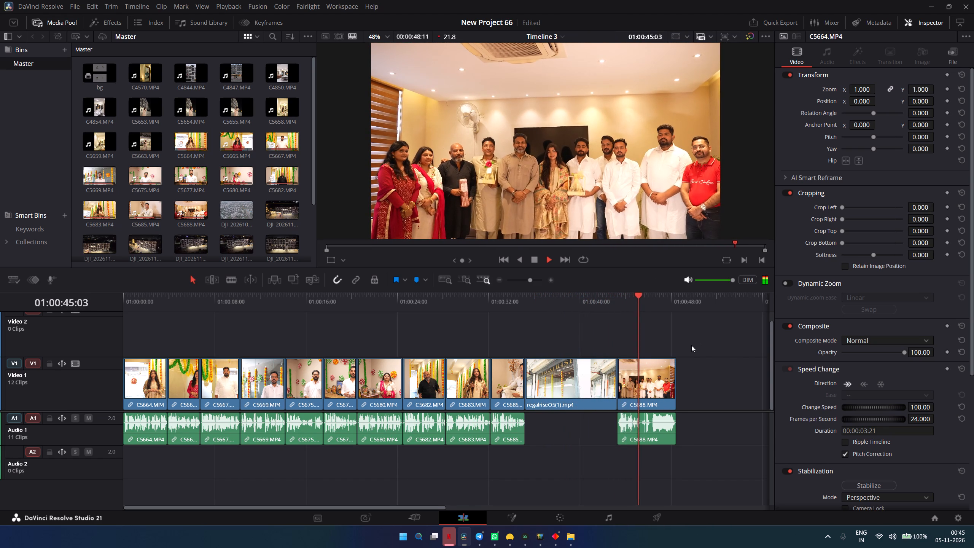
pyautogui.press('space')
# Move C5688.MP4 with its audio earlier to start at 01:00:39:00, overwriting the end of regalriseO5(1).mp4, and check the join.
pyautogui.moveTo(726, 358); pyautogui.dragTo(707, 375)
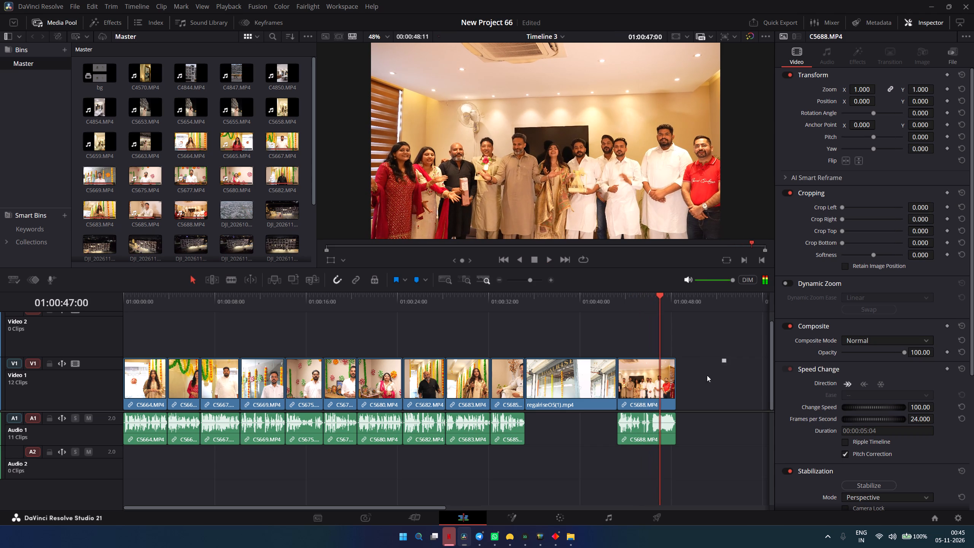
pyautogui.moveTo(707, 375); pyautogui.dragTo(646, 437)
pyautogui.moveTo(653, 382); pyautogui.dragTo(604, 391)
pyautogui.moveTo(540, 305); pyautogui.dragTo(526, 306)
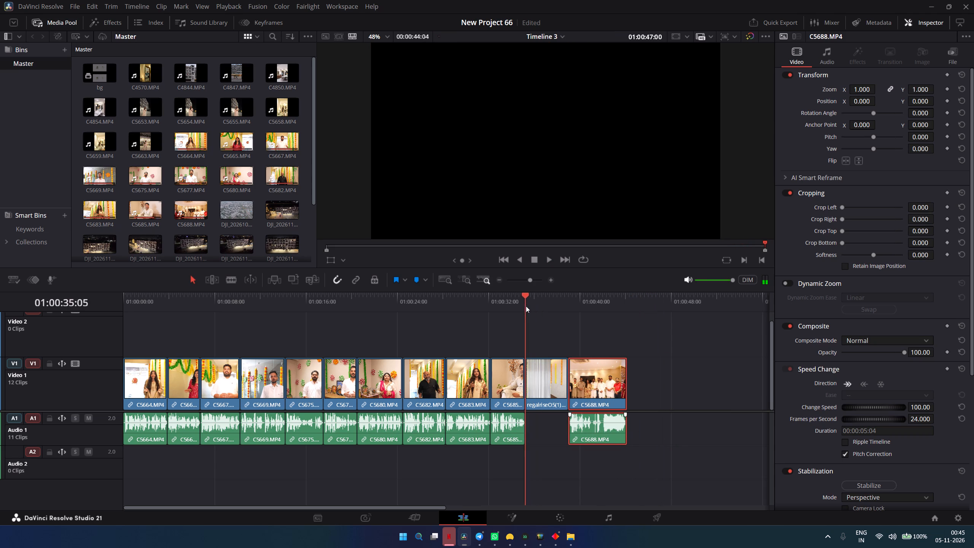
pyautogui.moveTo(526, 306); pyautogui.dragTo(561, 309)
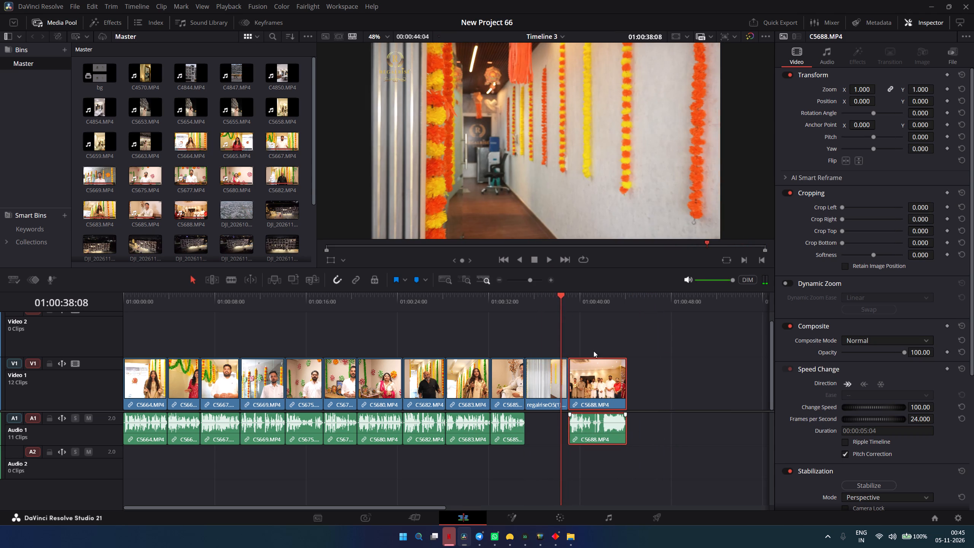
pyautogui.click(563, 300)
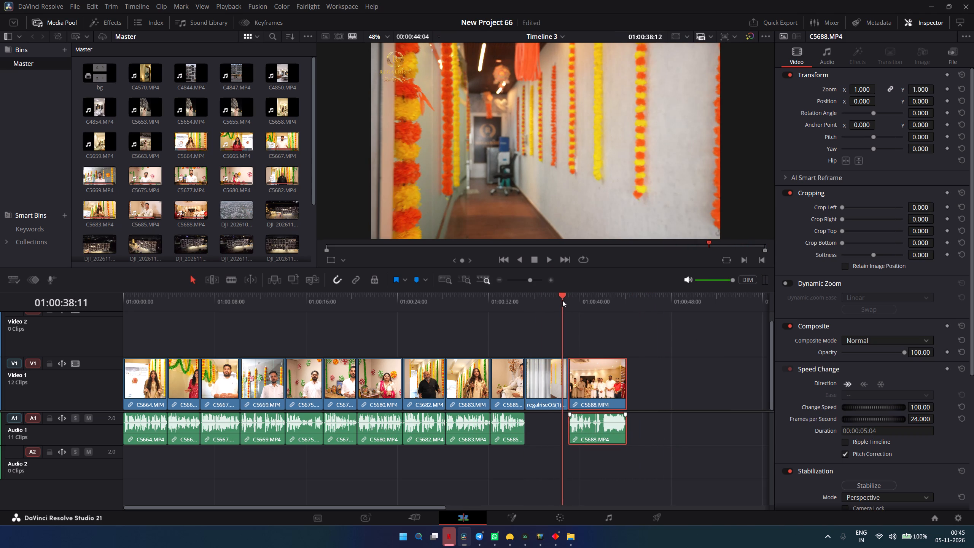
# Import "Light Leaks Transition with Sound Effect.mp4" from the Downloads folder into the media pool.
pyautogui.hotkey('ctrl', 'i')
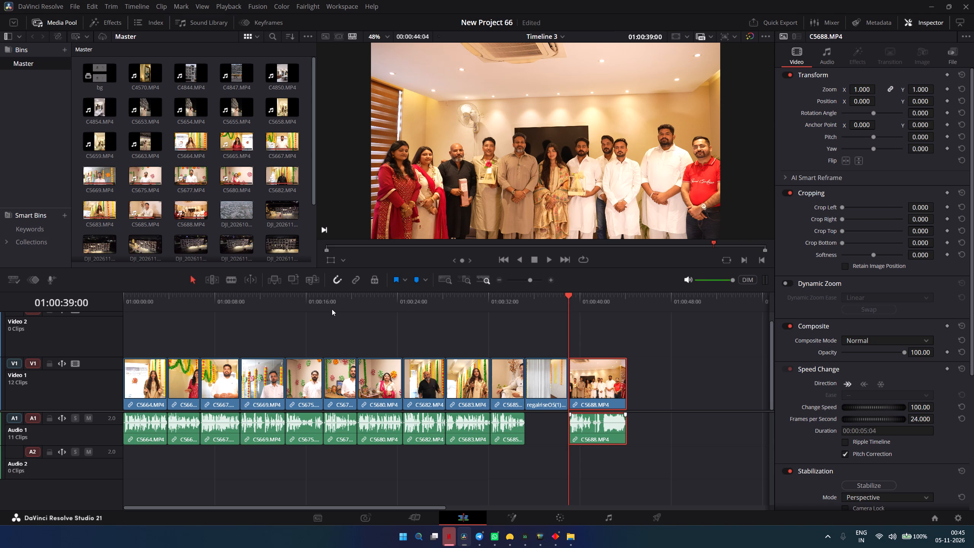
pyautogui.click(98, 30)
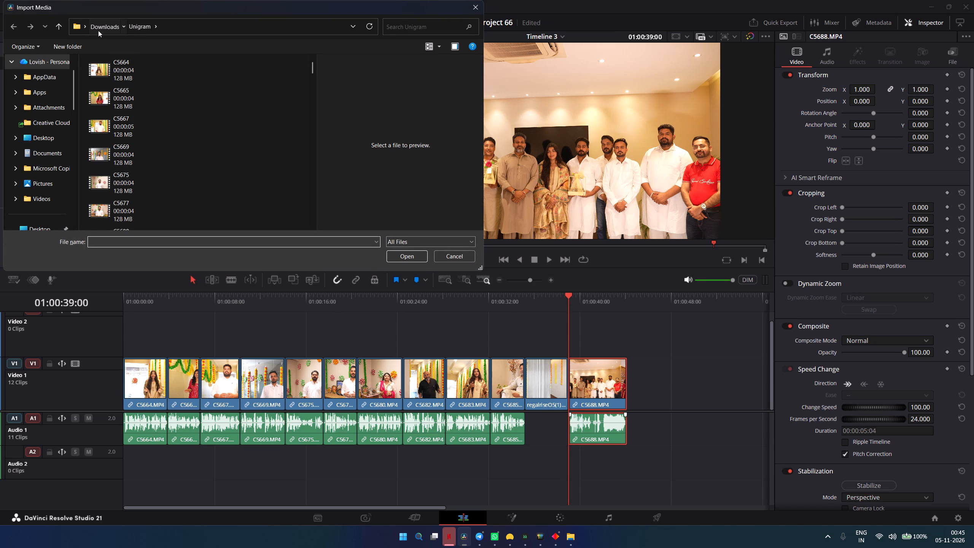
pyautogui.write('light')
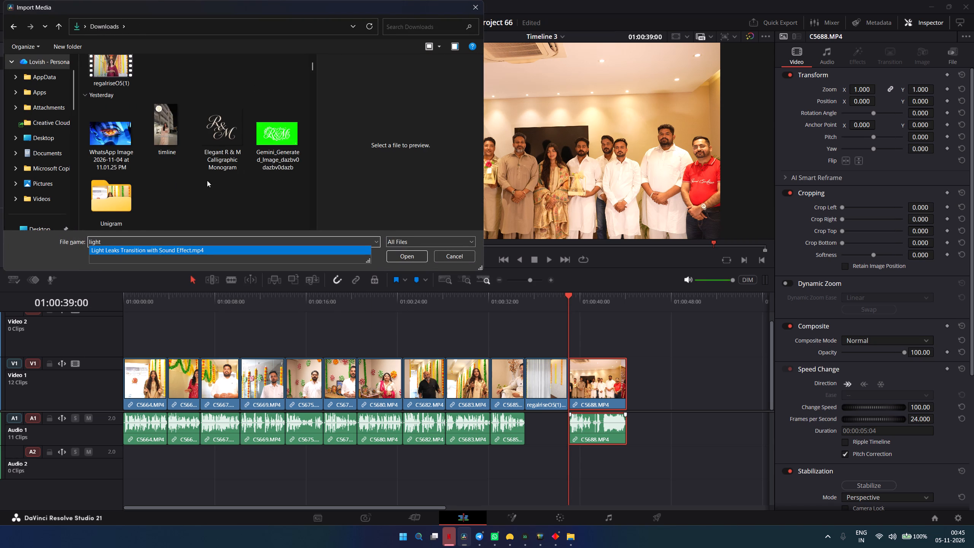
pyautogui.click(156, 249)
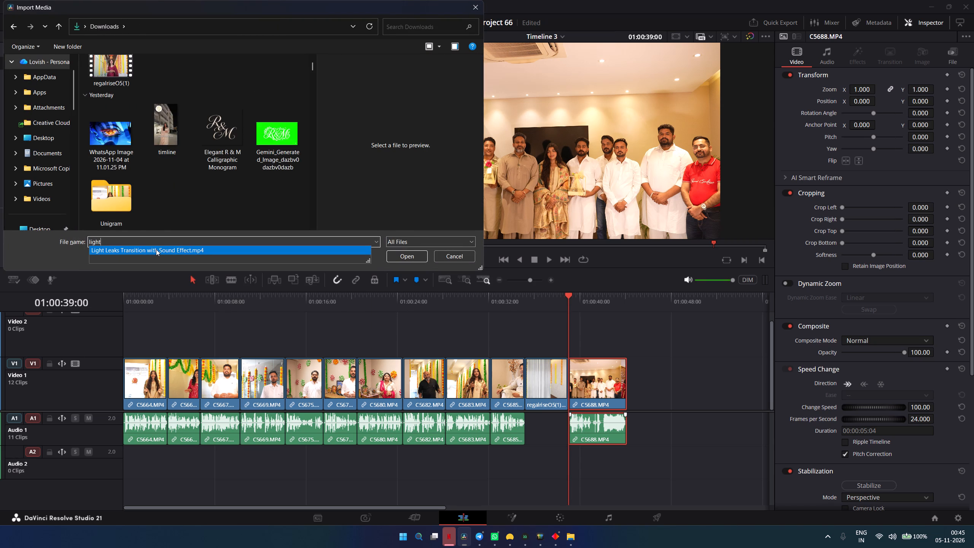
pyautogui.click(155, 250)
pyautogui.click(414, 261)
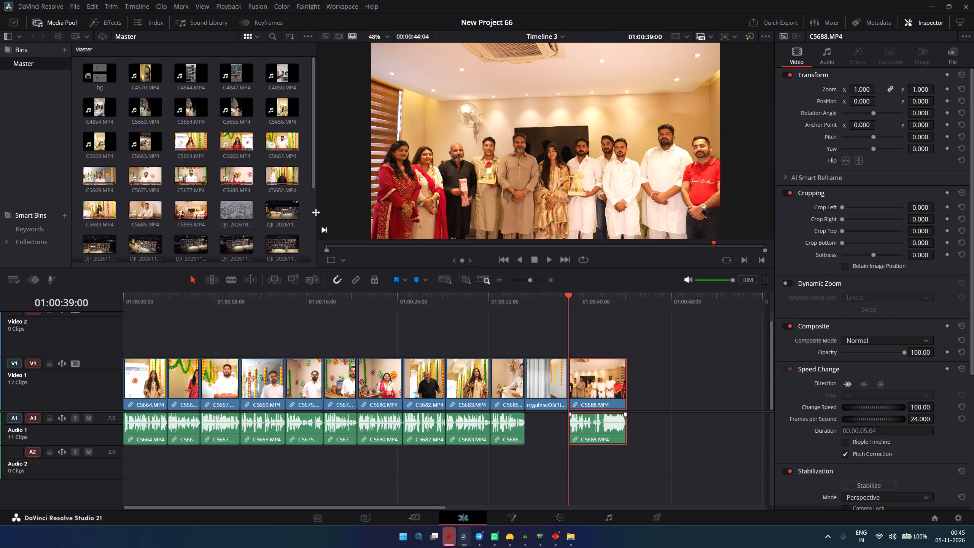
# Place the Light Leaks Transition clip on Video 2, starting at 01:00:39:00 above the start of C5688.MP4.
pyautogui.scroll(-4, 299, 209)
pyautogui.moveTo(186, 168); pyautogui.dragTo(553, 339)
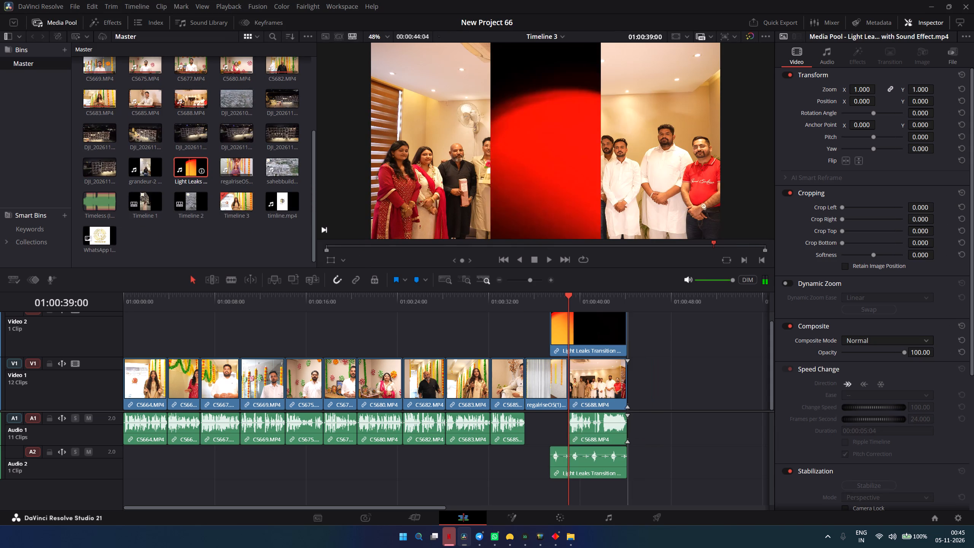
pyautogui.moveTo(553, 339); pyautogui.dragTo(562, 339)
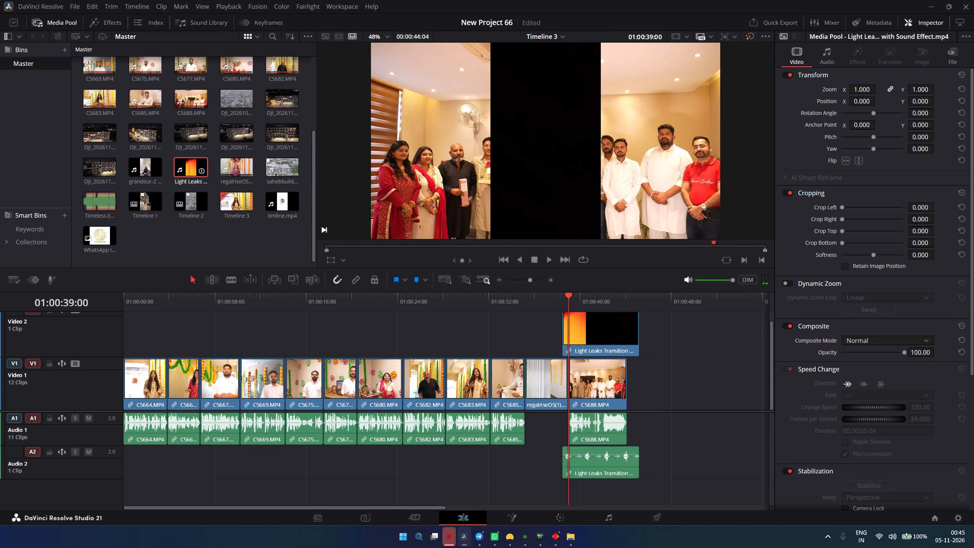
pyautogui.moveTo(562, 339); pyautogui.dragTo(563, 339)
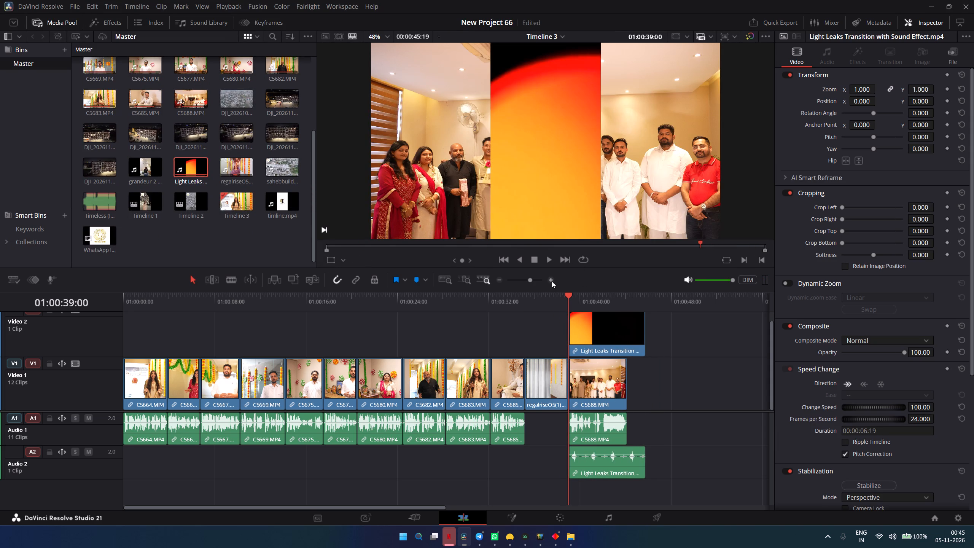
# Cut the Light Leaks video at 01:00:39:10, delete the part after the cut, and remove its audio from Audio 2.
pyautogui.doubleClick(552, 281)
pyautogui.moveTo(489, 295); pyautogui.dragTo(497, 295)
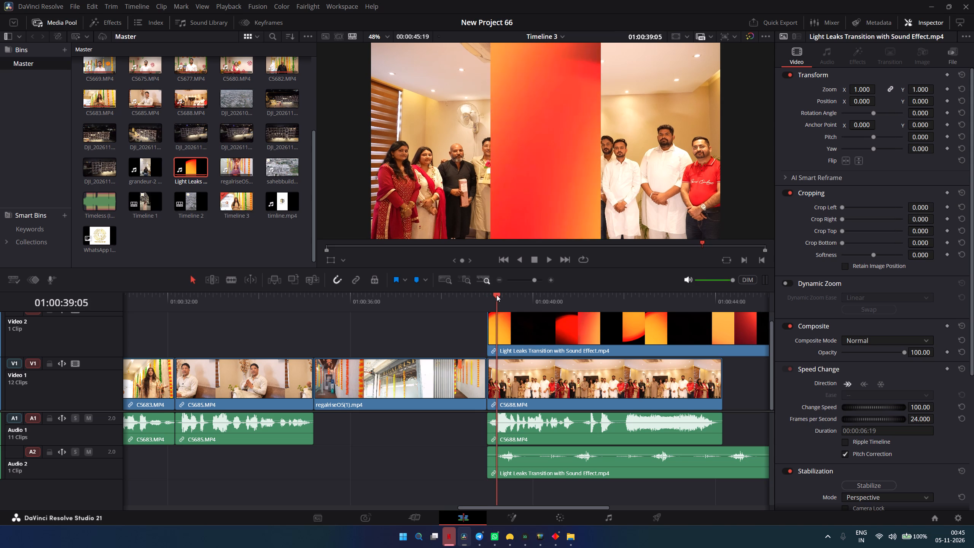
pyautogui.moveTo(497, 295); pyautogui.dragTo(507, 297)
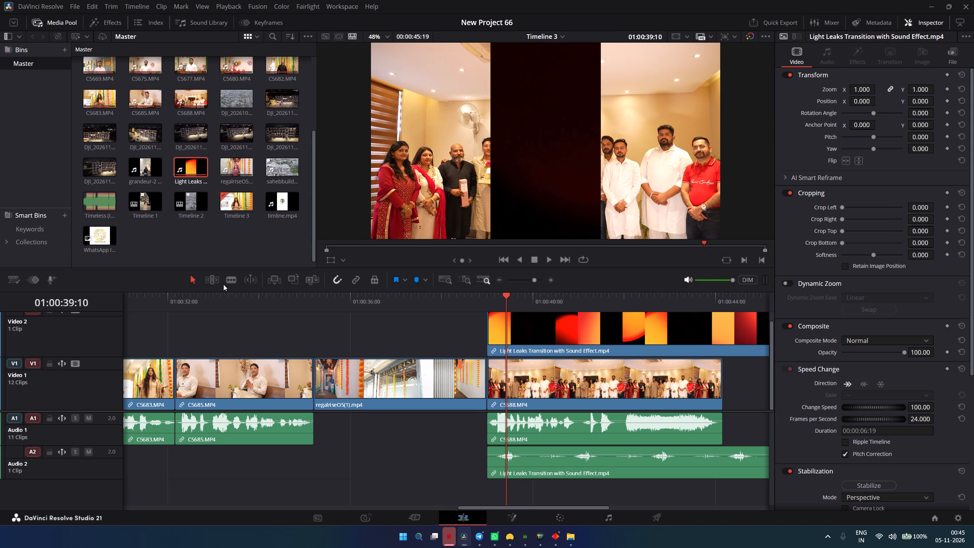
pyautogui.click(227, 283)
pyautogui.click(509, 332)
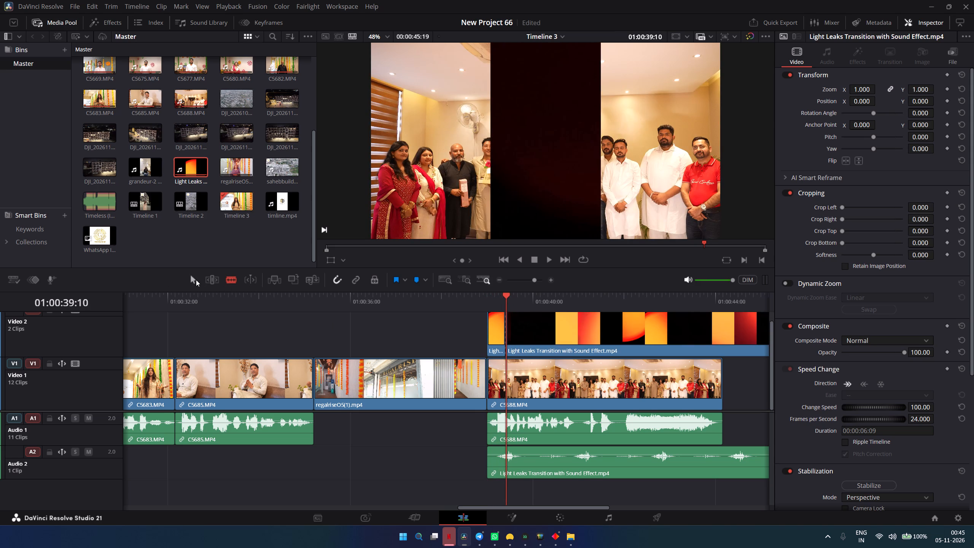
pyautogui.click(196, 280)
pyautogui.click(590, 328)
pyautogui.press('BackSpace')
pyautogui.click(592, 452)
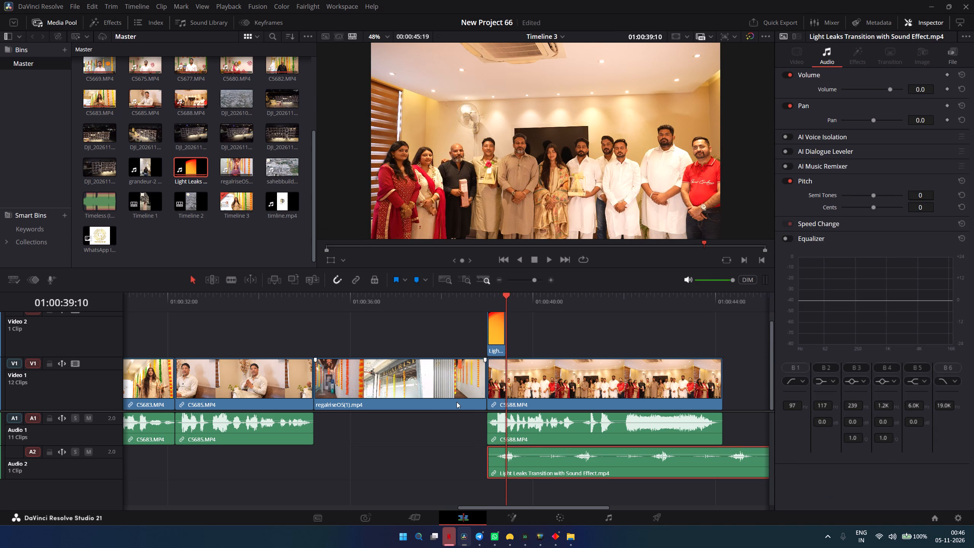
pyautogui.press('BackSpace')
# Shift the short light-leak clip a few frames earlier so it straddles the cut between regalriseOS(1).mp4 and C5688.MP4.
pyautogui.moveTo(495, 341); pyautogui.dragTo(488, 341)
pyautogui.doubleClick(487, 340)
pyautogui.moveTo(492, 298); pyautogui.dragTo(487, 298)
pyautogui.press('s')
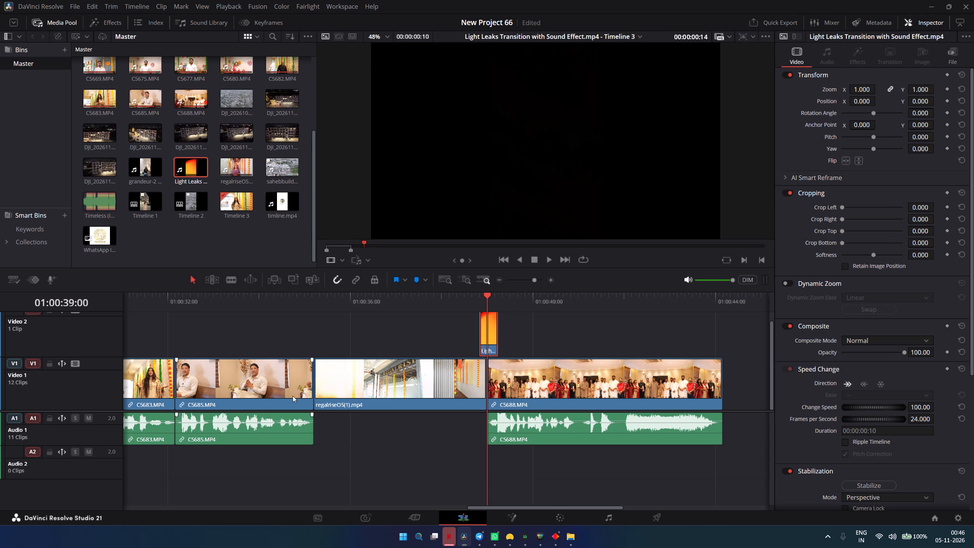
# Enlarge the light-leak clip to a zoom of 3.300 so it fills the whole frame.
pyautogui.moveTo(863, 91); pyautogui.dragTo(892, 88)
pyautogui.click(488, 296)
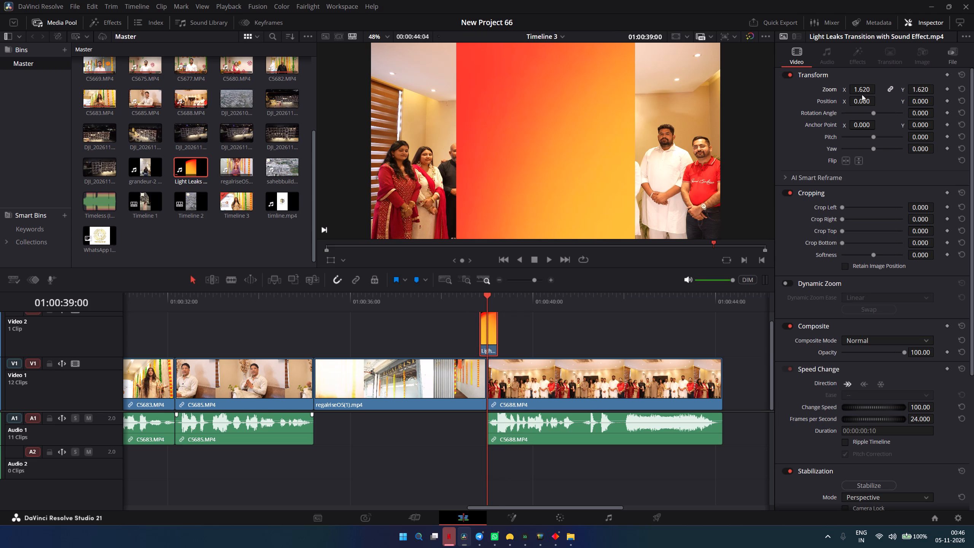
pyautogui.moveTo(862, 92); pyautogui.dragTo(464, 283)
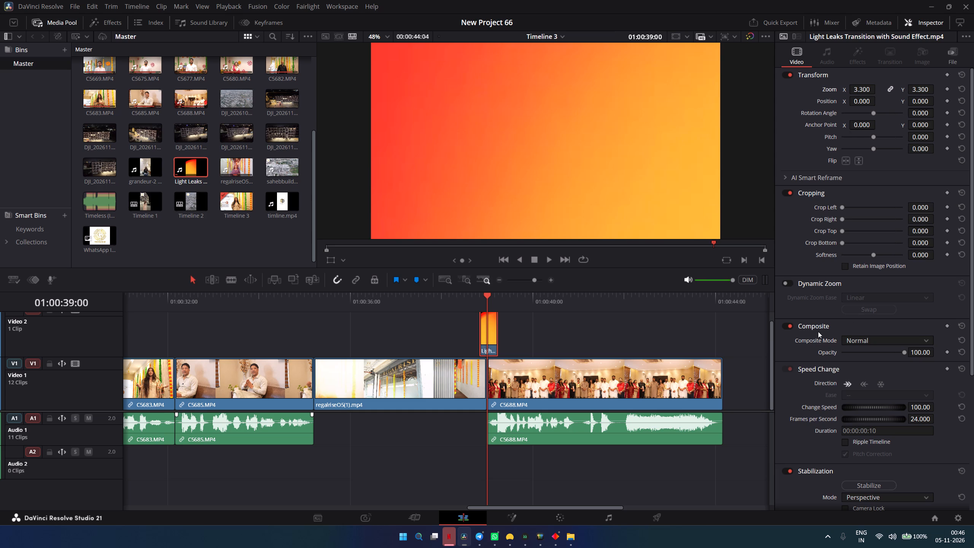
# Set the light-leak clip's composite mode to Add and play across the cut to check the transition.
pyautogui.click(878, 339)
pyautogui.click(861, 368)
pyautogui.moveTo(484, 299); pyautogui.dragTo(481, 299)
pyautogui.press('space')
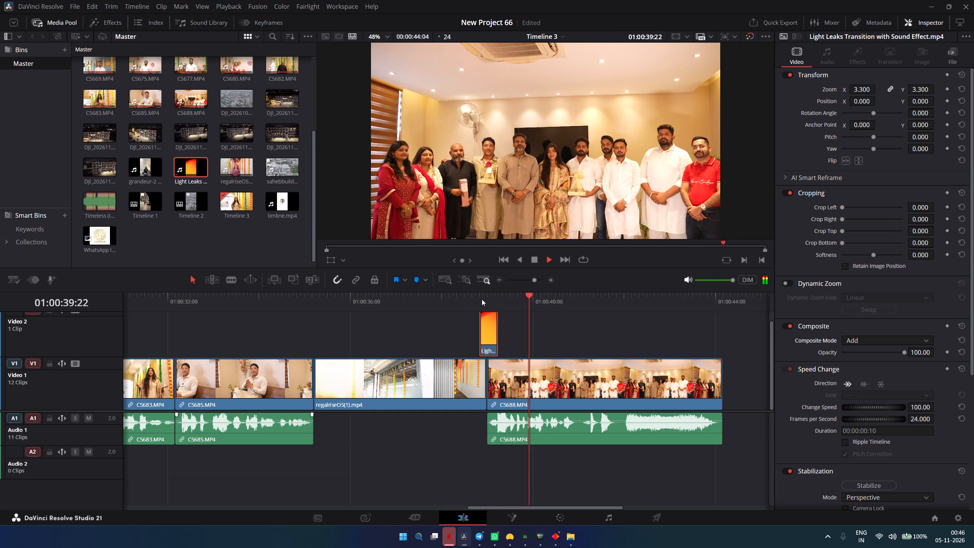
pyautogui.press('space')
pyautogui.moveTo(485, 299); pyautogui.dragTo(475, 299)
pyautogui.press('space')
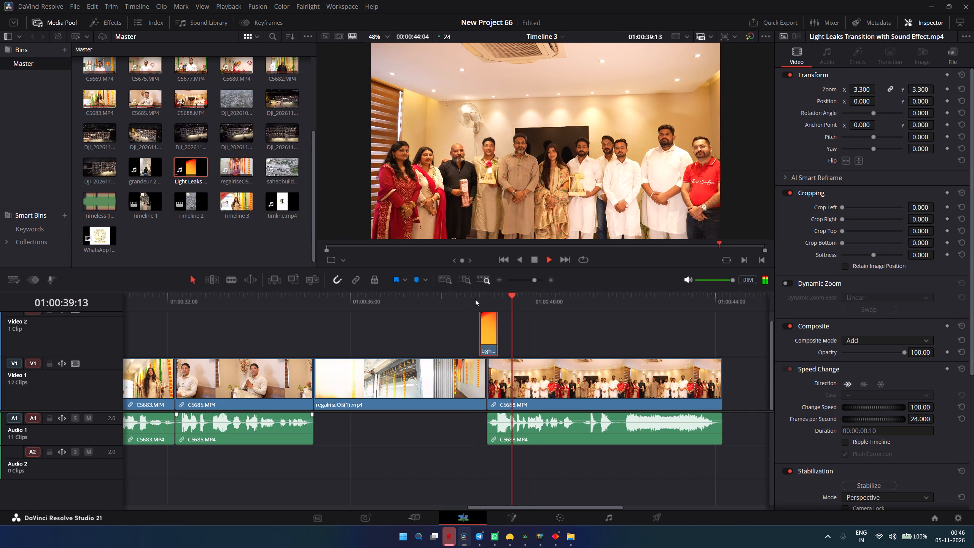
pyautogui.press('space')
# Import "Timeless (Instrumental).mp3" from the Downloads folder into the media pool.
pyautogui.hotkey('ctrl', 'i')
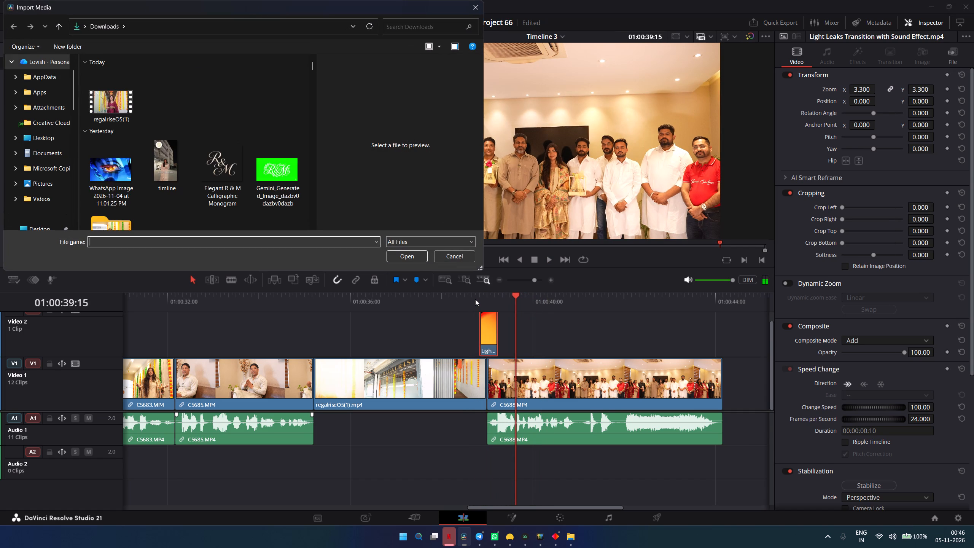
pyautogui.write('in')
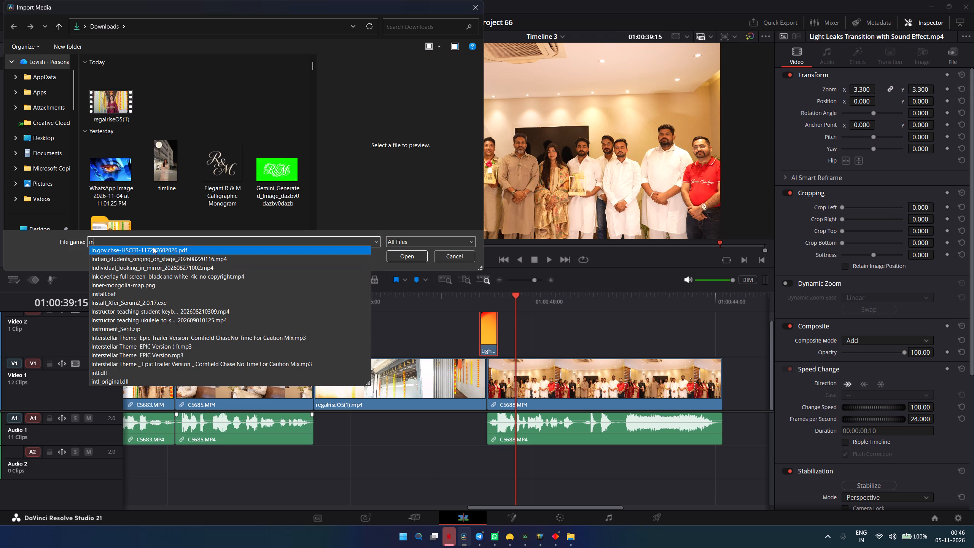
pyautogui.press('BackSpace')
pyautogui.press('BackSpace')
pyautogui.write('time')
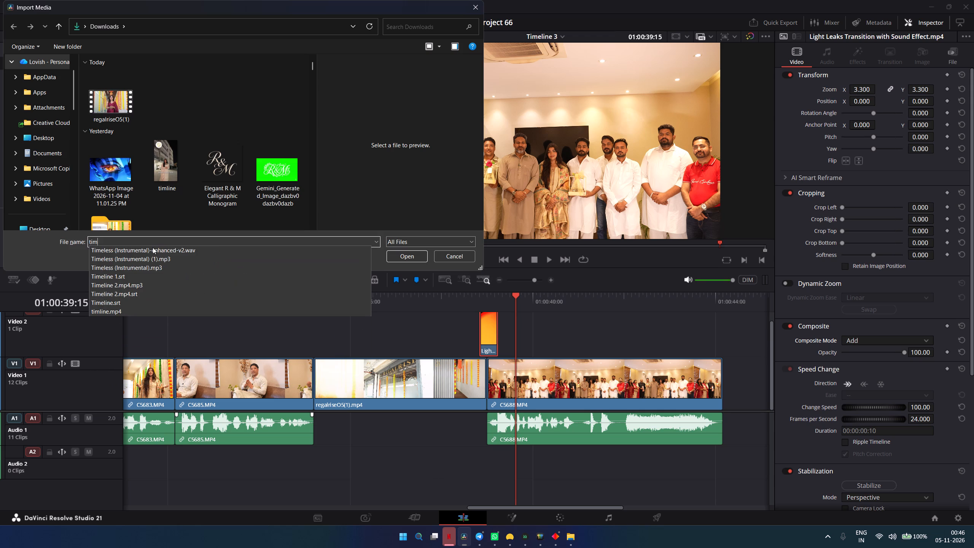
pyautogui.click(148, 268)
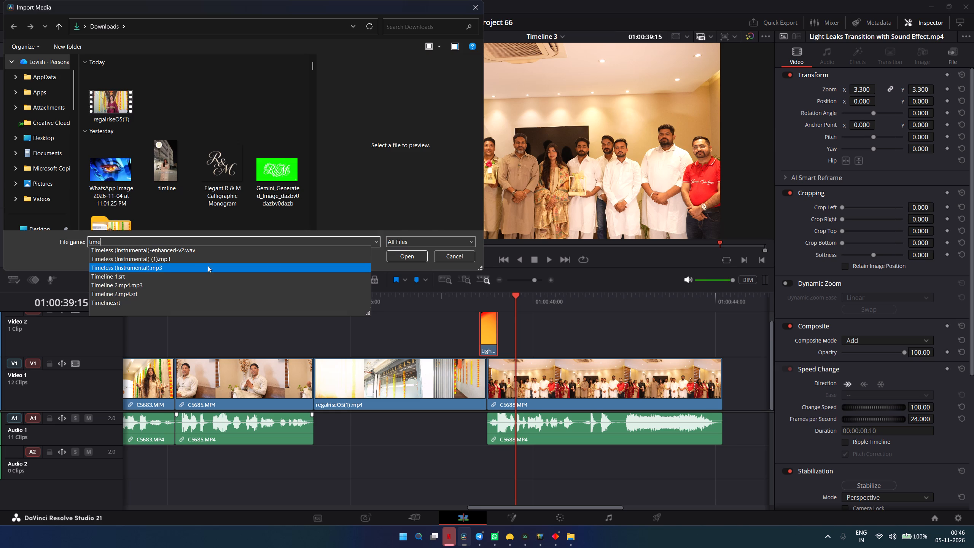
pyautogui.click(407, 258)
# Place Timeless (Instrumental).mp3 on Audio 2 and move it back to the start of the timeline.
pyautogui.moveTo(149, 203); pyautogui.dragTo(151, 467)
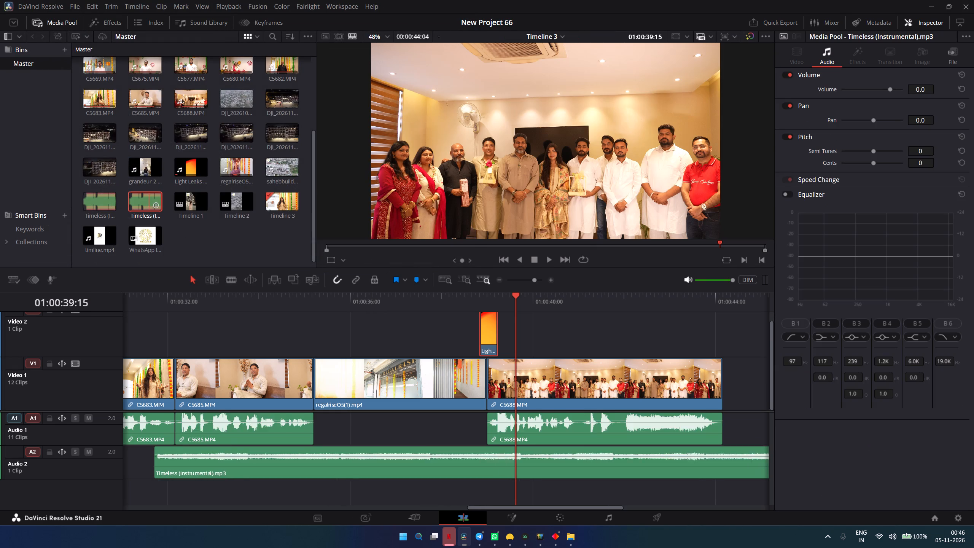
pyautogui.moveTo(151, 467); pyautogui.dragTo(104, 472)
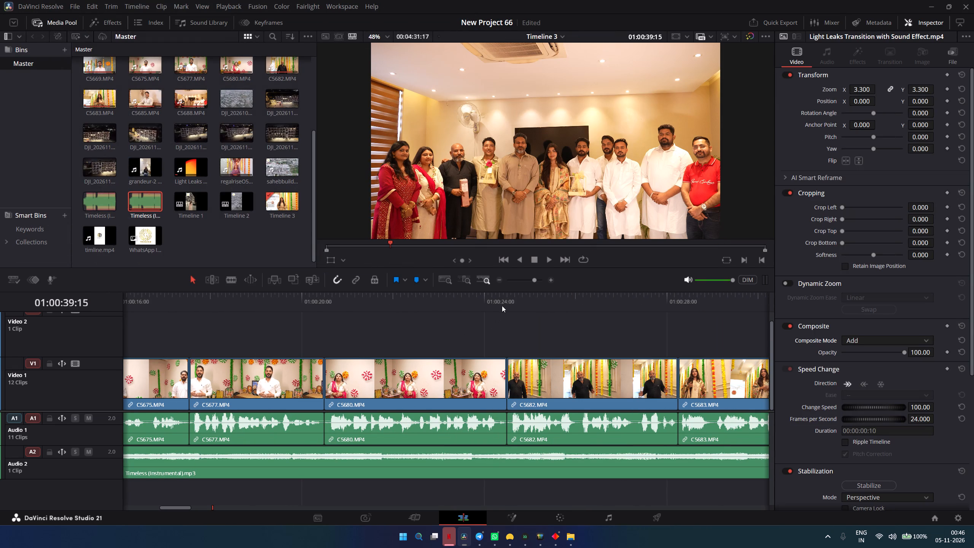
pyautogui.tripleClick(497, 284)
pyautogui.moveTo(214, 463); pyautogui.dragTo(154, 467)
pyautogui.moveTo(154, 467); pyautogui.dragTo(152, 467)
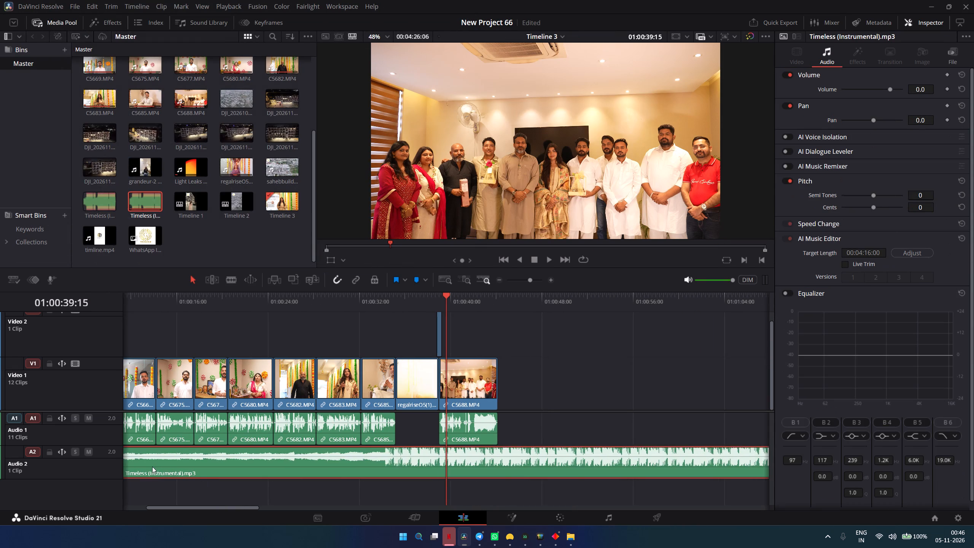
pyautogui.moveTo(152, 467); pyautogui.dragTo(88, 469)
# Trim about 20 seconds off the music's beginning and move the remaining clip to the start of the timeline.
pyautogui.moveTo(125, 464); pyautogui.dragTo(357, 466)
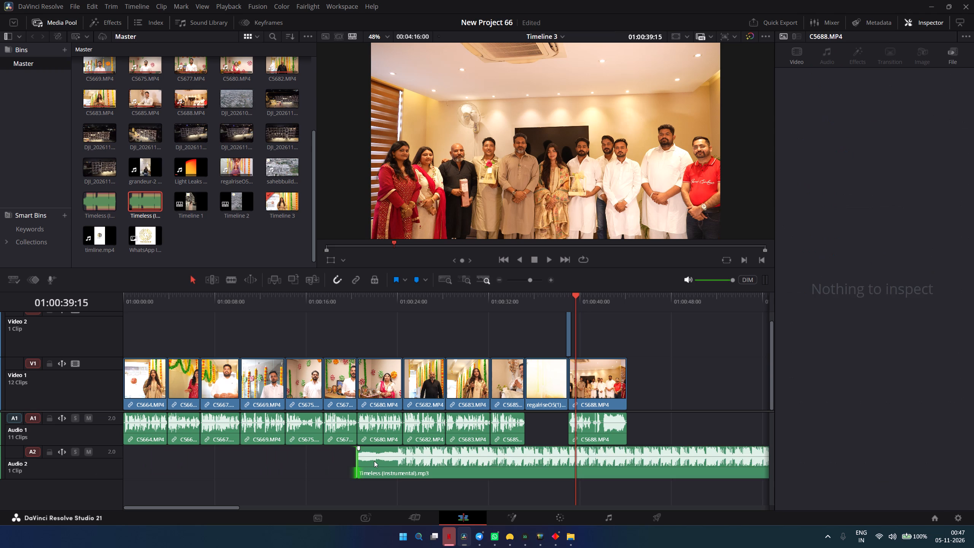
pyautogui.moveTo(374, 461); pyautogui.dragTo(128, 475)
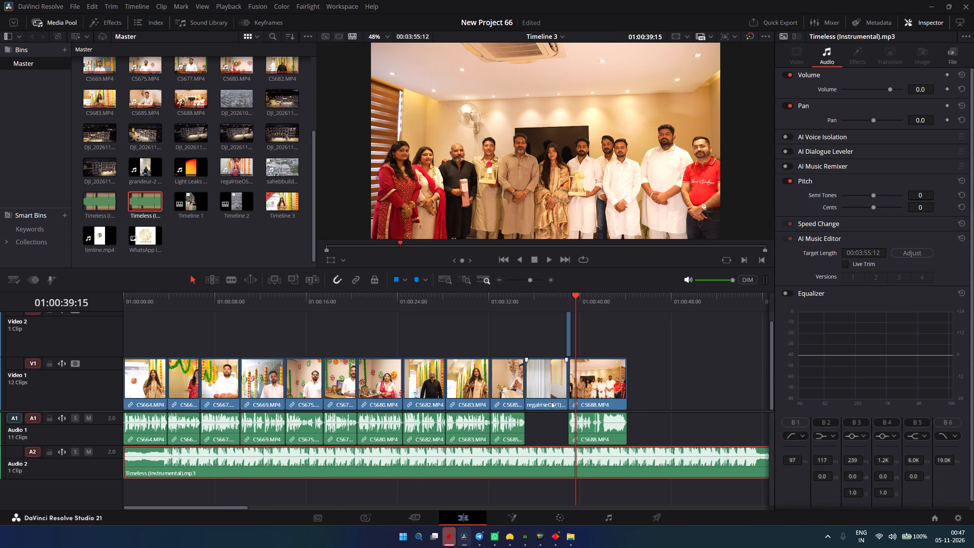
# Split the music at 01:00:44:04, where C5688.MP4 ends, and delete the part after the split.
pyautogui.moveTo(621, 293); pyautogui.dragTo(632, 295)
pyautogui.click(241, 281)
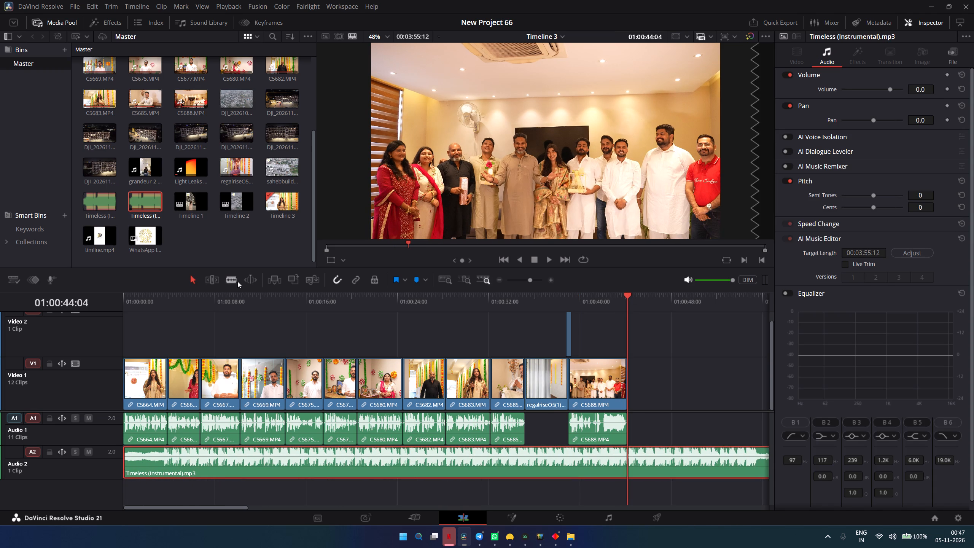
pyautogui.click(237, 281)
pyautogui.click(627, 468)
pyautogui.click(189, 282)
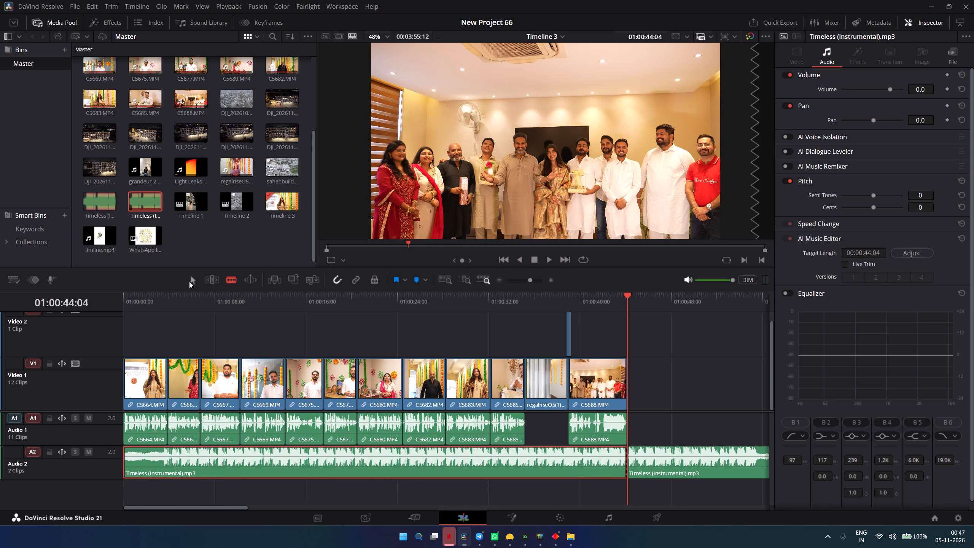
pyautogui.click(694, 460)
pyautogui.press('BackSpace')
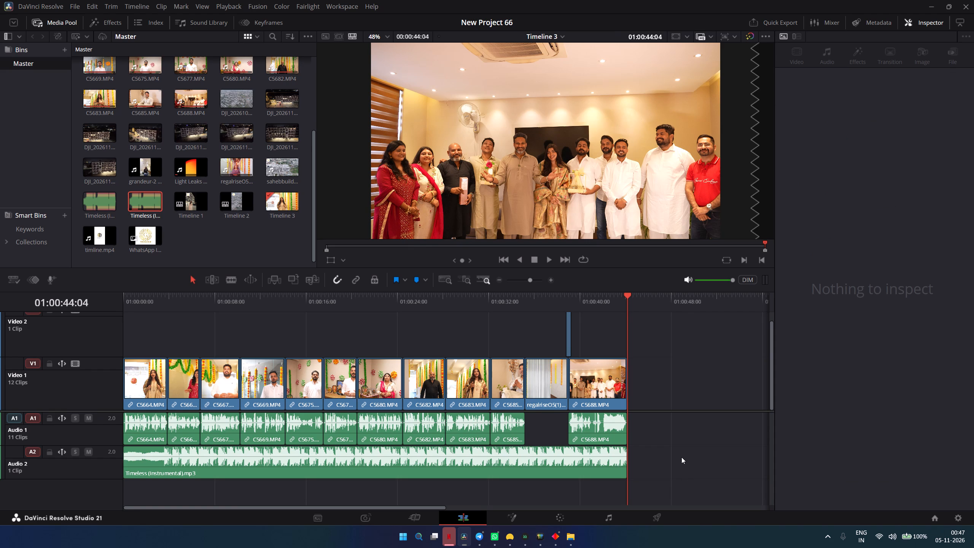
# Play the timeline from its start and lower the Timeless (Instrumental).mp3 volume to about -8.72 dB.
pyautogui.moveTo(602, 300); pyautogui.dragTo(196, 360)
pyautogui.moveTo(196, 360); pyautogui.dragTo(0, 382)
pyautogui.press('space')
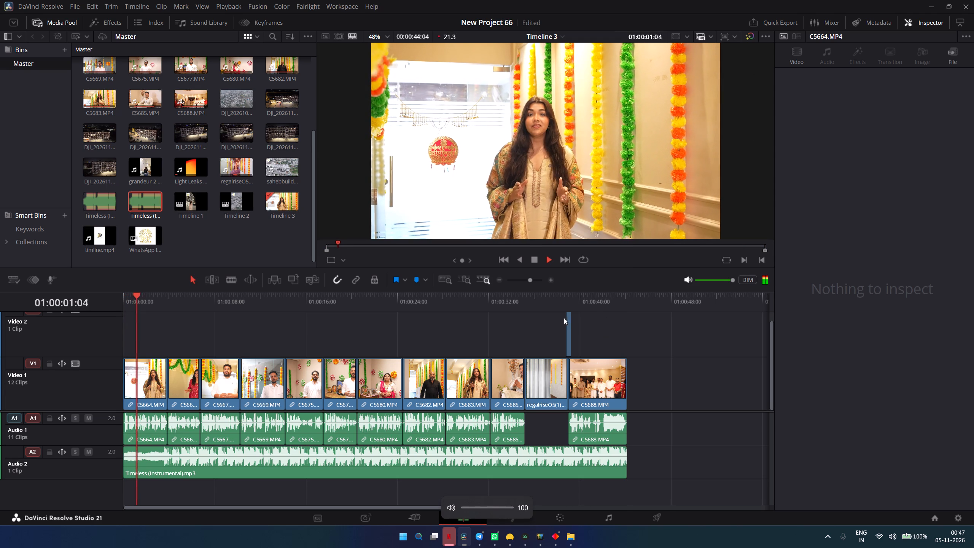
pyautogui.click(448, 455)
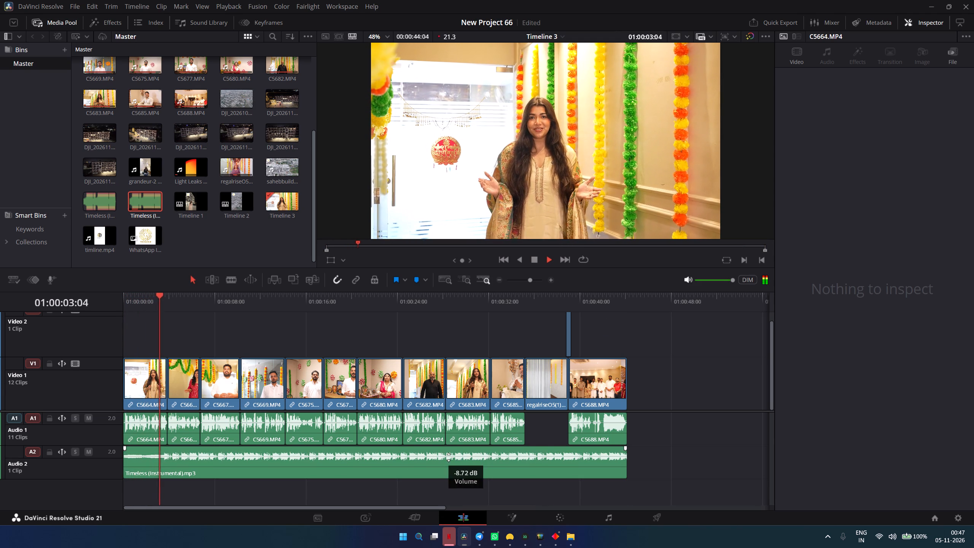
# Copy the light-leak clip on Video 2 and move the playhead to the cut after C5664.MP4.
pyautogui.click(568, 333)
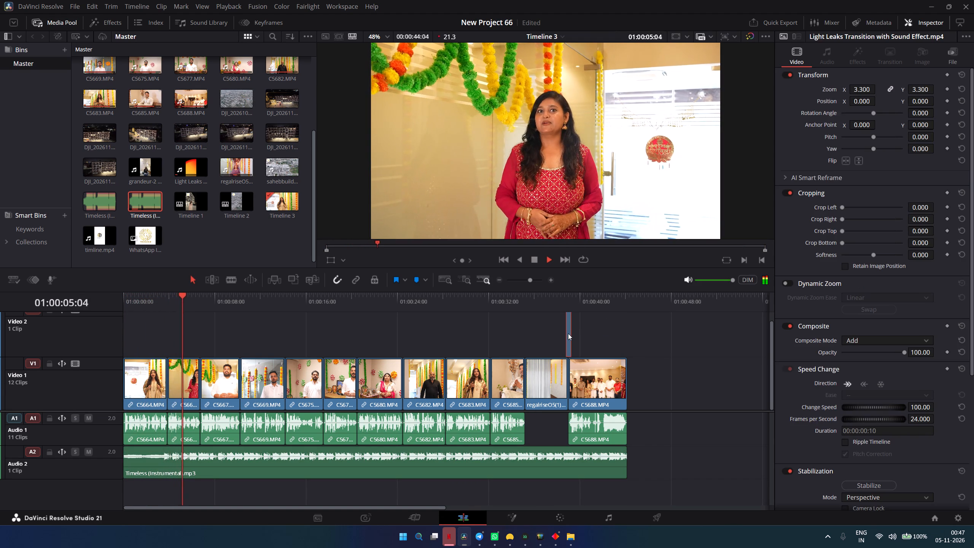
pyautogui.hotkey('ctrl', 'c')
pyautogui.moveTo(187, 301); pyautogui.dragTo(163, 303)
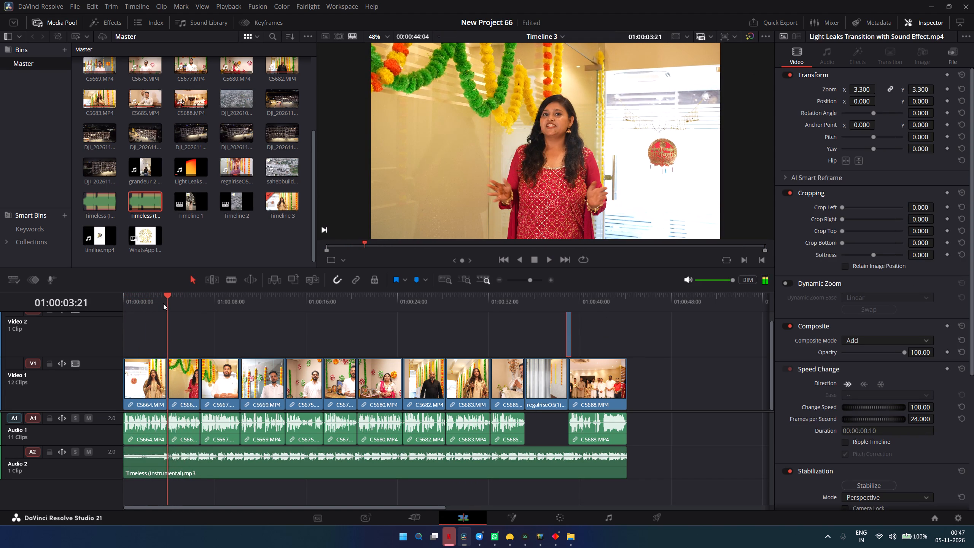
pyautogui.moveTo(163, 303); pyautogui.dragTo(166, 320)
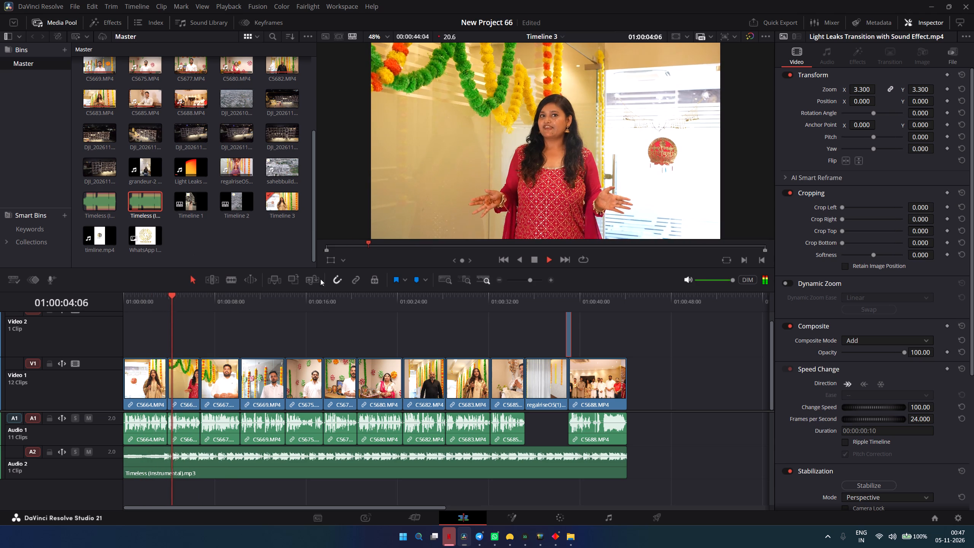
# Add an Adjustment Clip to Video 2, trim it to about one second, and start it at the C5664.MP4 to C5665.MP4 cut.
pyautogui.press('space')
pyautogui.press('space')
pyautogui.write('adjus')
pyautogui.press('Return')
pyautogui.moveTo(205, 342); pyautogui.dragTo(172, 346)
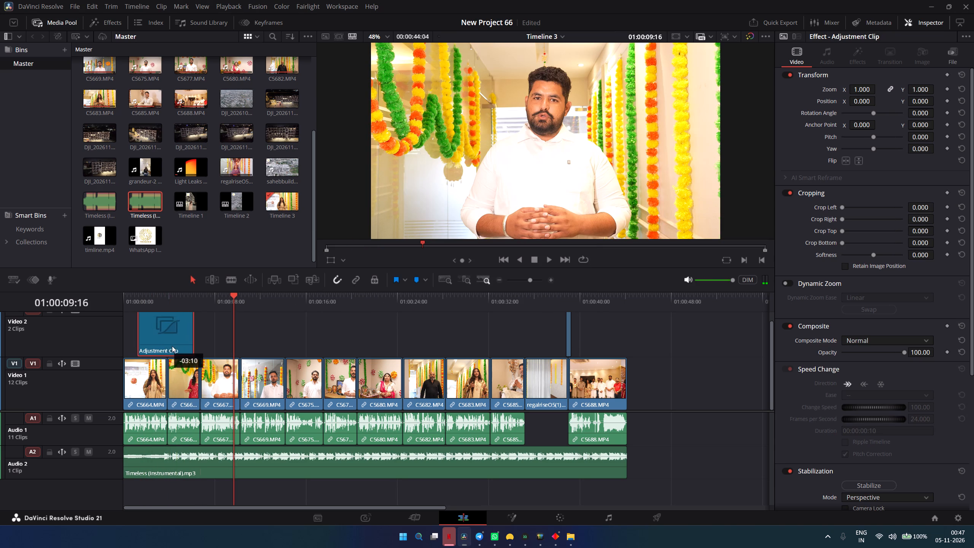
pyautogui.moveTo(172, 346); pyautogui.dragTo(172, 347)
pyautogui.moveTo(198, 347); pyautogui.dragTo(168, 348)
pyautogui.moveTo(145, 347); pyautogui.dragTo(158, 347)
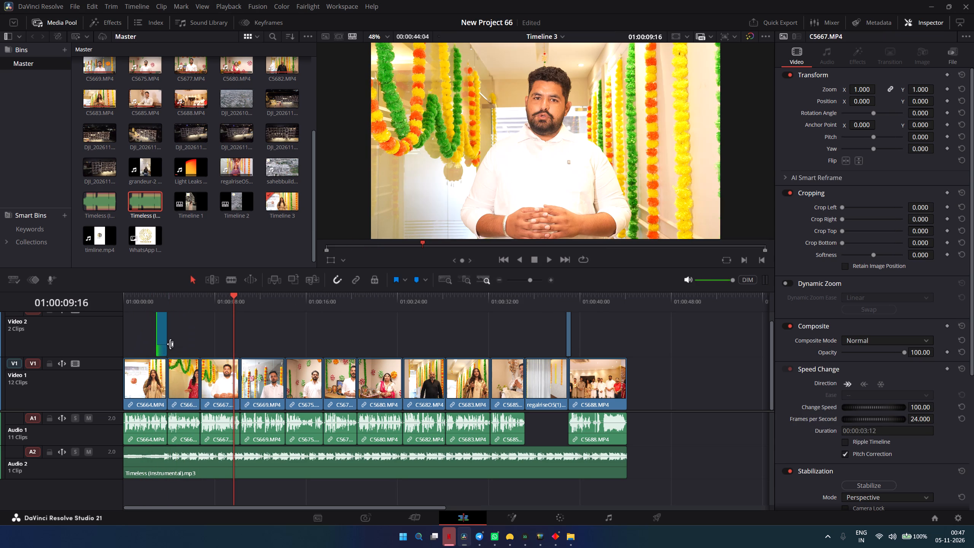
pyautogui.moveTo(162, 344); pyautogui.dragTo(169, 344)
# Trim the adjustment clip on Video 2 to about half a second, ending at the C5664.MP4 to C5665.MP4 cut.
pyautogui.tripleClick(554, 279)
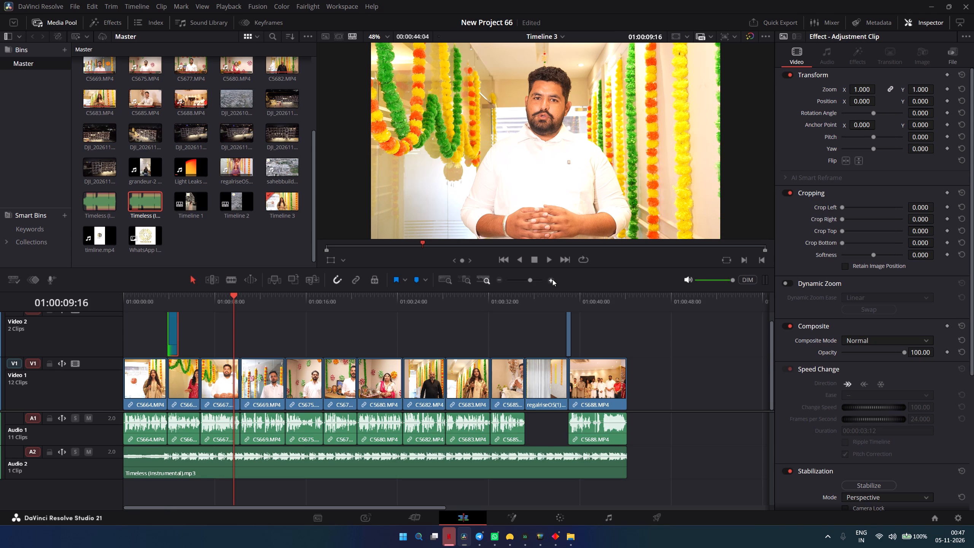
pyautogui.moveTo(155, 300); pyautogui.dragTo(318, 319)
pyautogui.moveTo(325, 336); pyautogui.dragTo(312, 338)
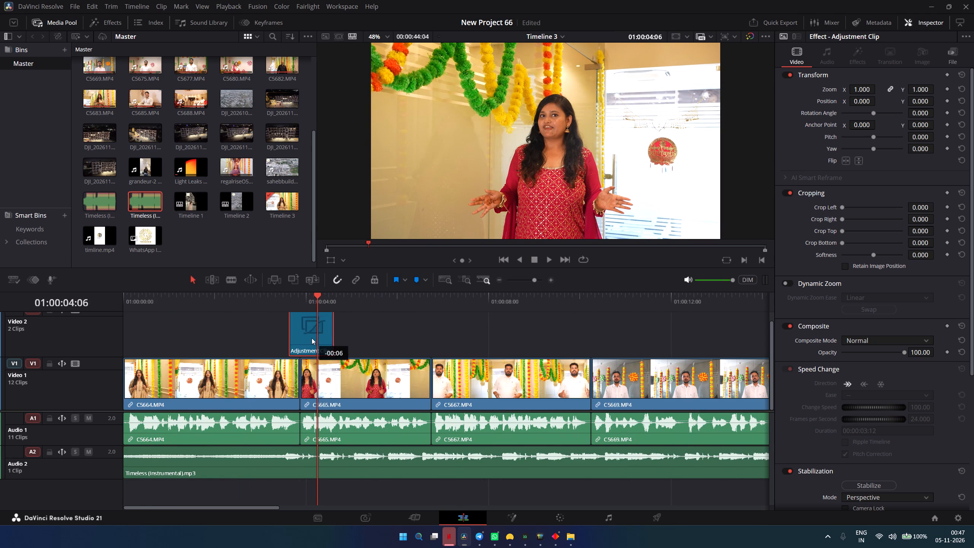
pyautogui.moveTo(312, 338); pyautogui.dragTo(303, 340)
pyautogui.moveTo(304, 300); pyautogui.dragTo(301, 301)
pyautogui.moveTo(320, 341); pyautogui.dragTo(298, 345)
# Copy the adjustment clip and paste the duplicate on Video 2 at 01:00:03:21, directly after the cut.
pyautogui.click(287, 336)
pyautogui.hotkey('ctrl', 'c')
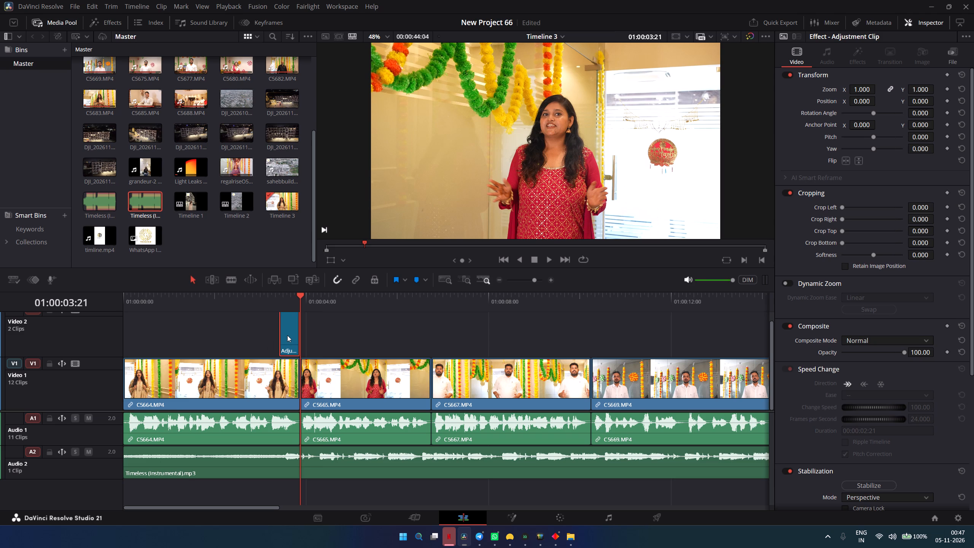
pyautogui.hotkey('ctrl', 'v')
# Keyframe the first adjustment clip's Zoom from 1.000 at 01:00:03:10 to 1.600 at 01:00:03:21.
pyautogui.click(291, 335)
pyautogui.moveTo(294, 301); pyautogui.dragTo(289, 302)
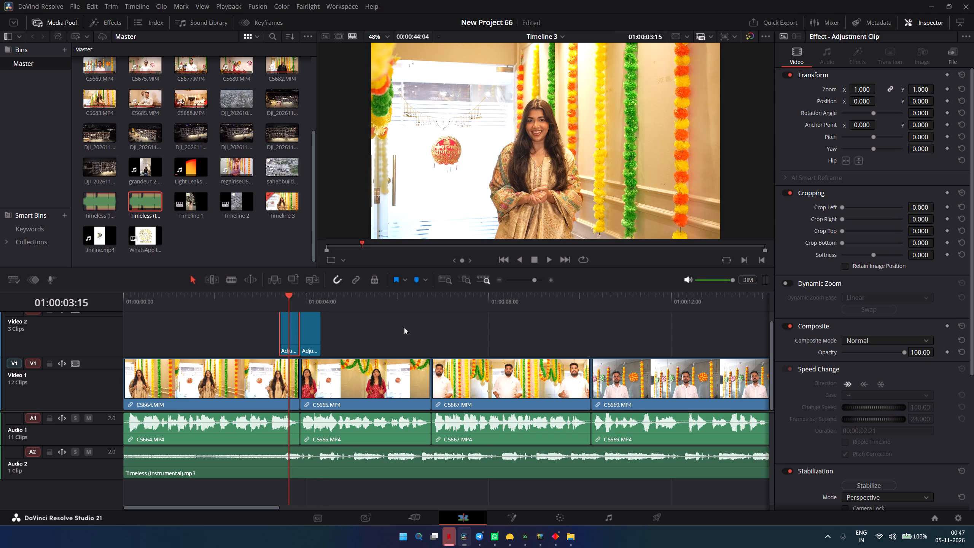
pyautogui.moveTo(287, 293); pyautogui.dragTo(278, 299)
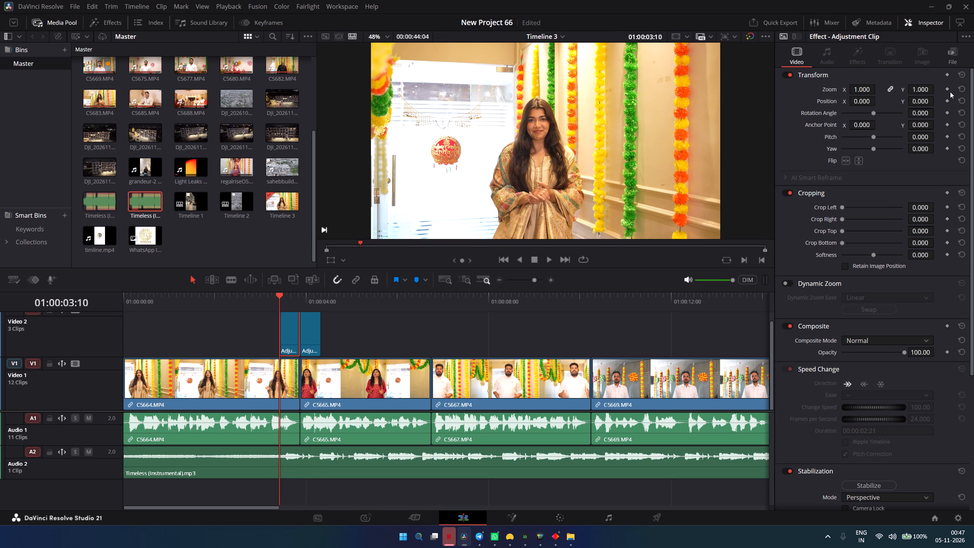
pyautogui.click(947, 90)
pyautogui.moveTo(281, 300); pyautogui.dragTo(297, 297)
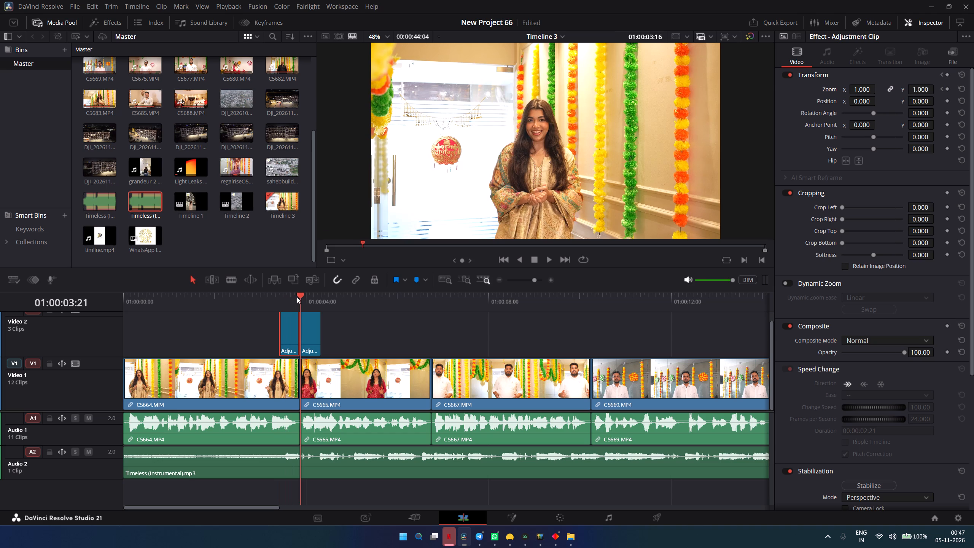
pyautogui.moveTo(297, 297); pyautogui.dragTo(298, 297)
pyautogui.moveTo(864, 86); pyautogui.dragTo(885, 86)
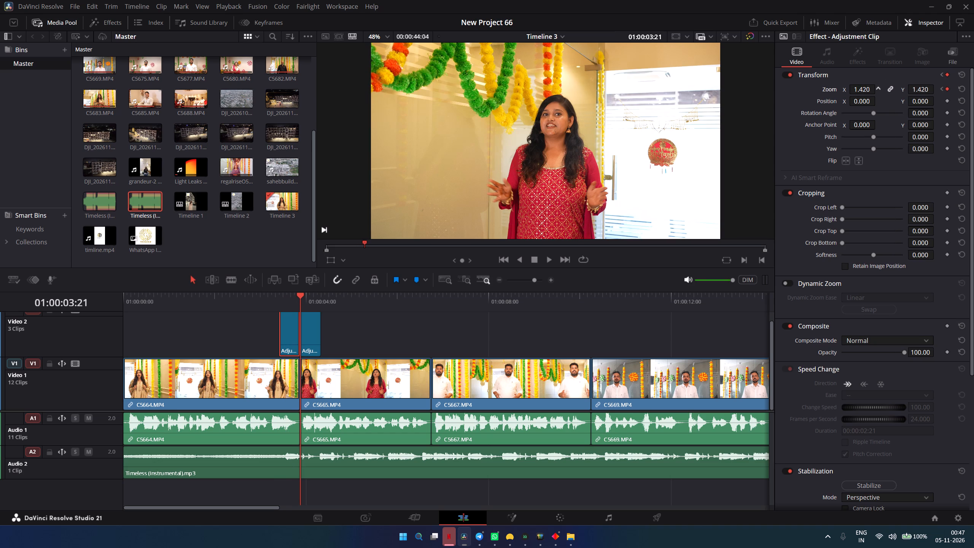
pyautogui.moveTo(885, 86); pyautogui.dragTo(893, 86)
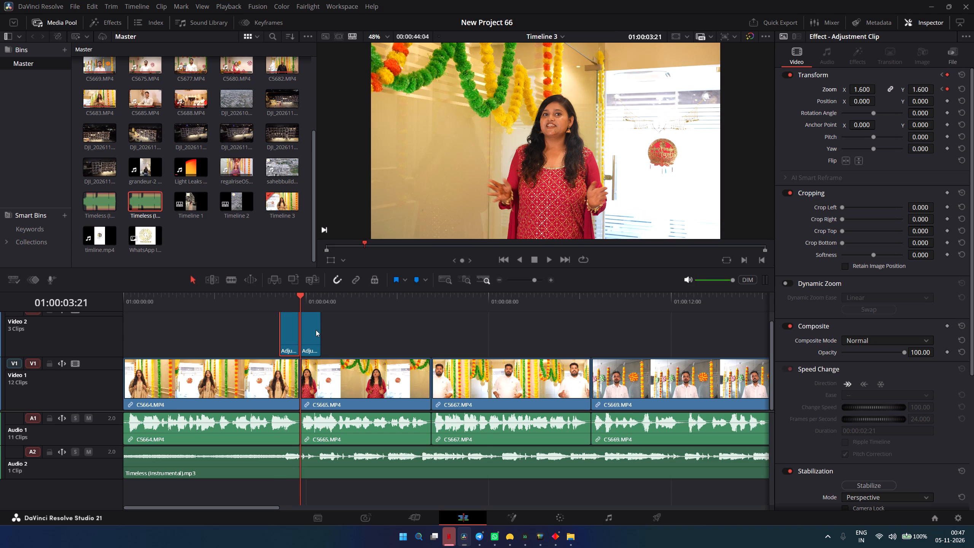
# Keyframe the second adjustment clip's Zoom from 1.620 at 01:00:03:21 to 1.000 at 01:00:04:08, and play back the transition.
pyautogui.click(314, 330)
pyautogui.moveTo(866, 89); pyautogui.dragTo(882, 88)
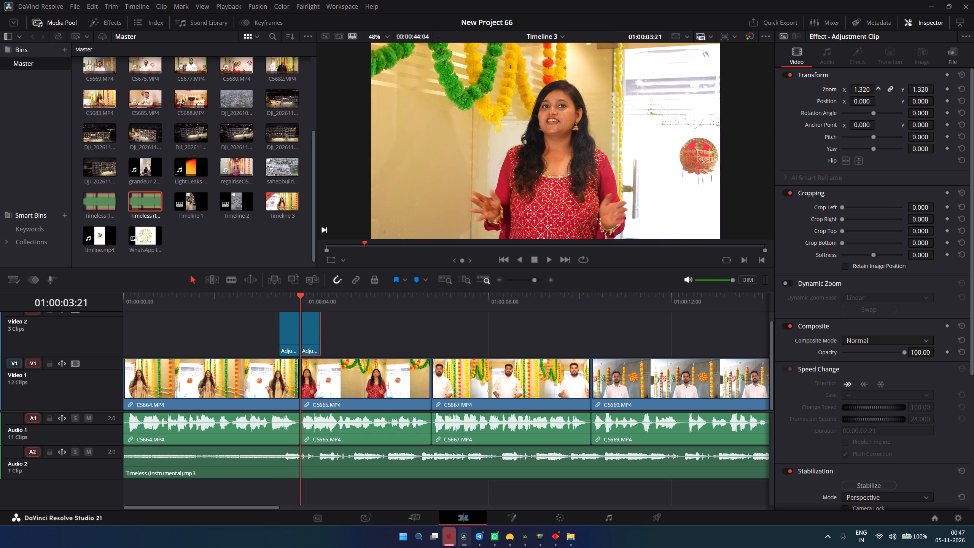
pyautogui.moveTo(882, 88); pyautogui.dragTo(896, 86)
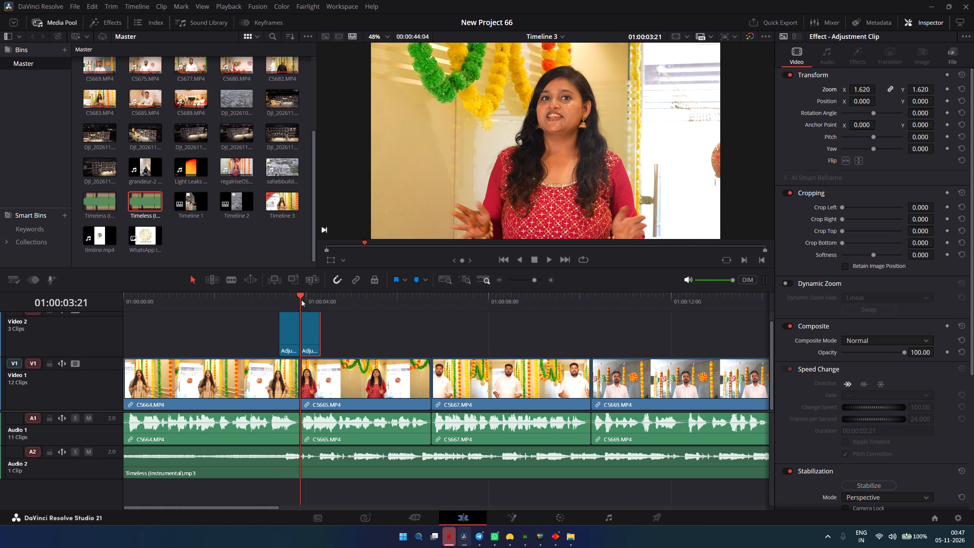
pyautogui.moveTo(303, 296); pyautogui.dragTo(324, 297)
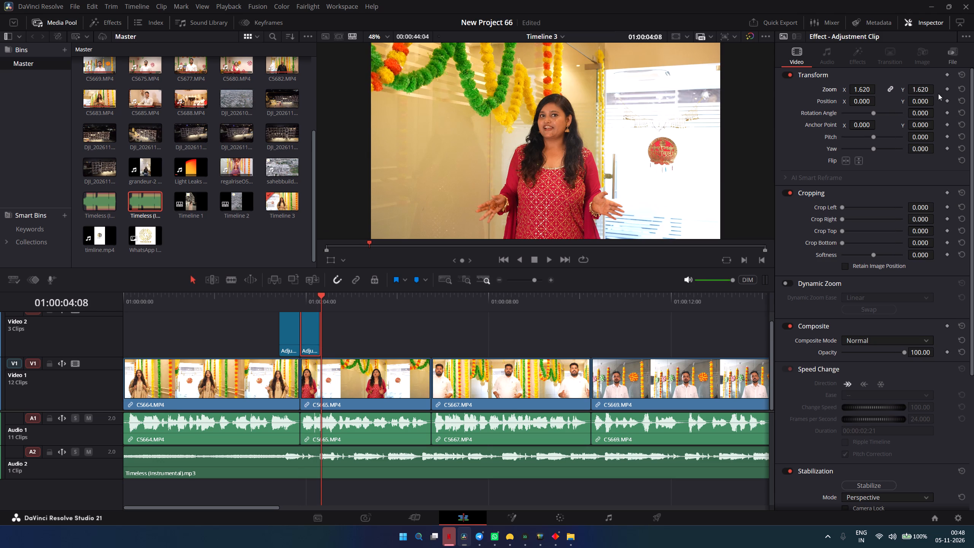
pyautogui.click(303, 297)
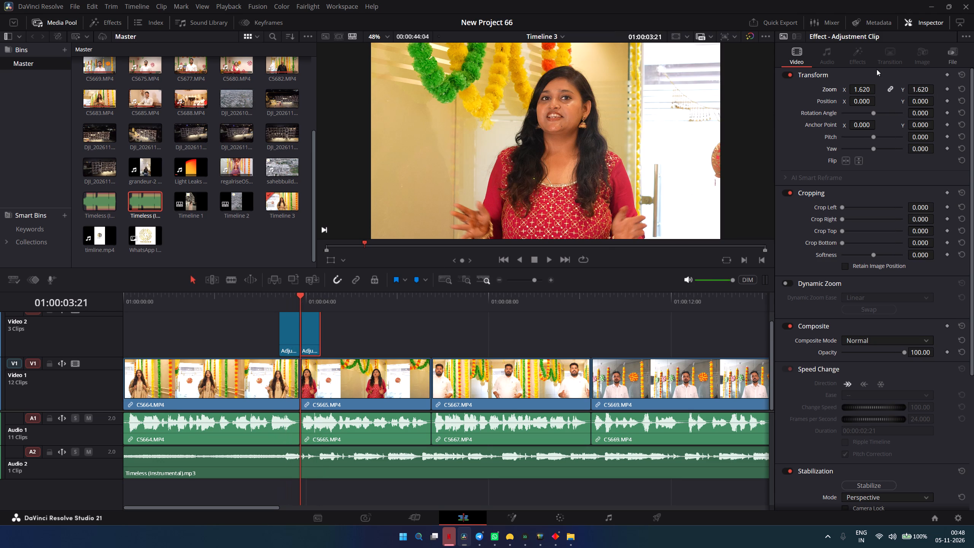
pyautogui.click(945, 91)
pyautogui.moveTo(307, 298); pyautogui.dragTo(318, 298)
pyautogui.click(921, 89)
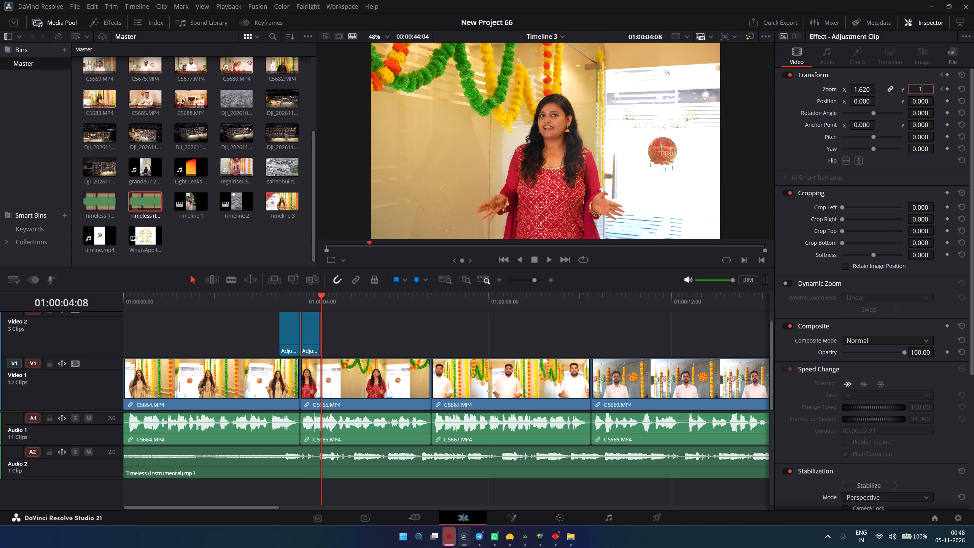
pyautogui.press('1')
pyautogui.press('Return')
pyautogui.moveTo(298, 304); pyautogui.dragTo(285, 306)
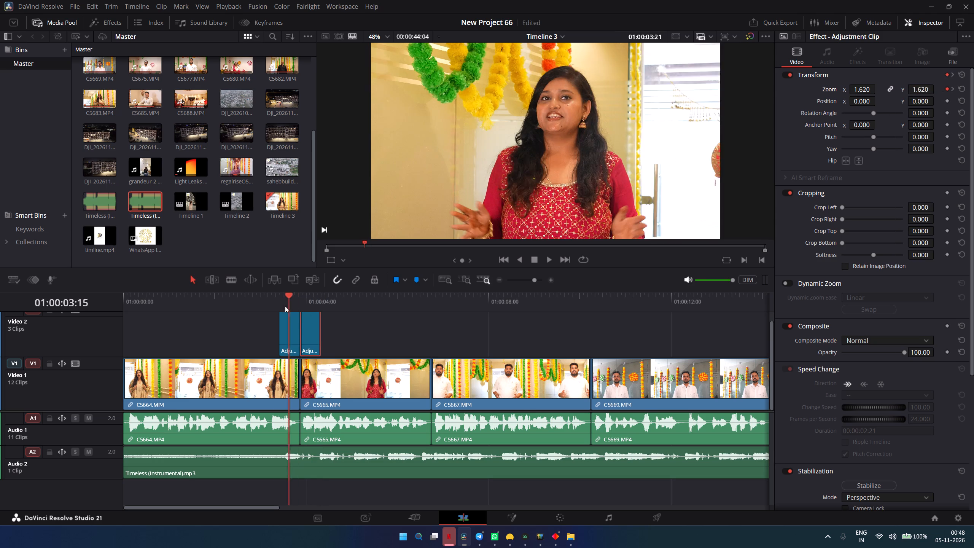
pyautogui.moveTo(285, 306); pyautogui.dragTo(277, 306)
pyautogui.press('space')
pyautogui.press('space')
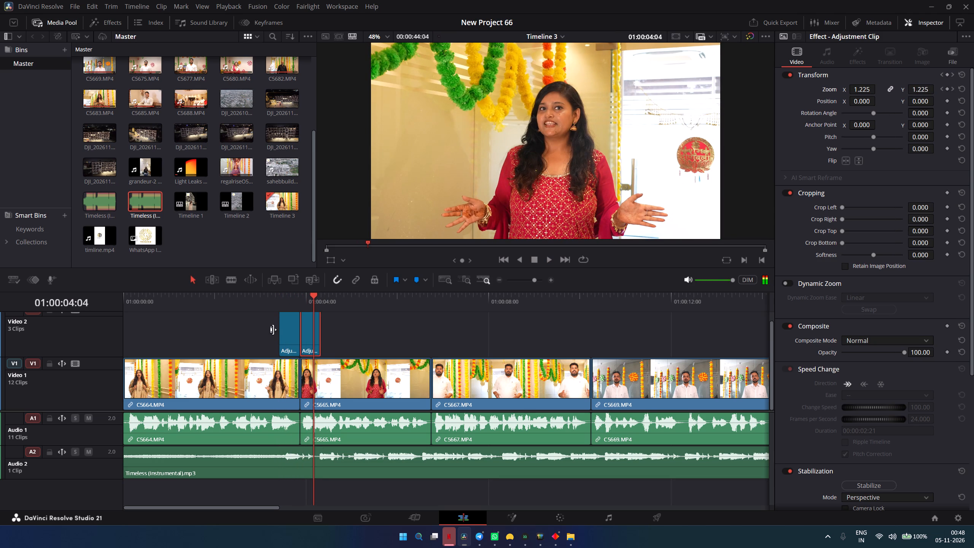
# Select both adjustment clips and show their Transform keyframes in an enlarged keyframe editor below the timeline.
pyautogui.moveTo(263, 332); pyautogui.dragTo(358, 336)
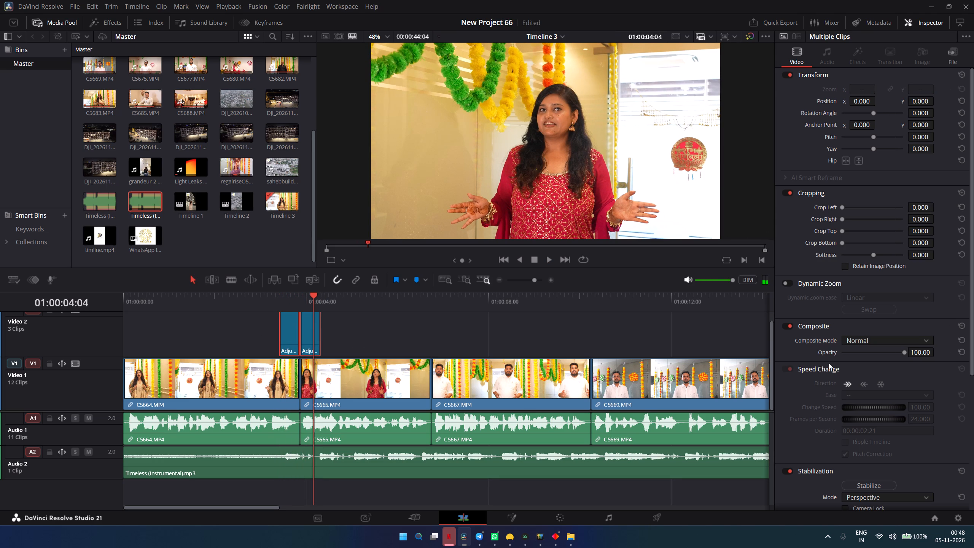
pyautogui.click(353, 348)
pyautogui.click(307, 344)
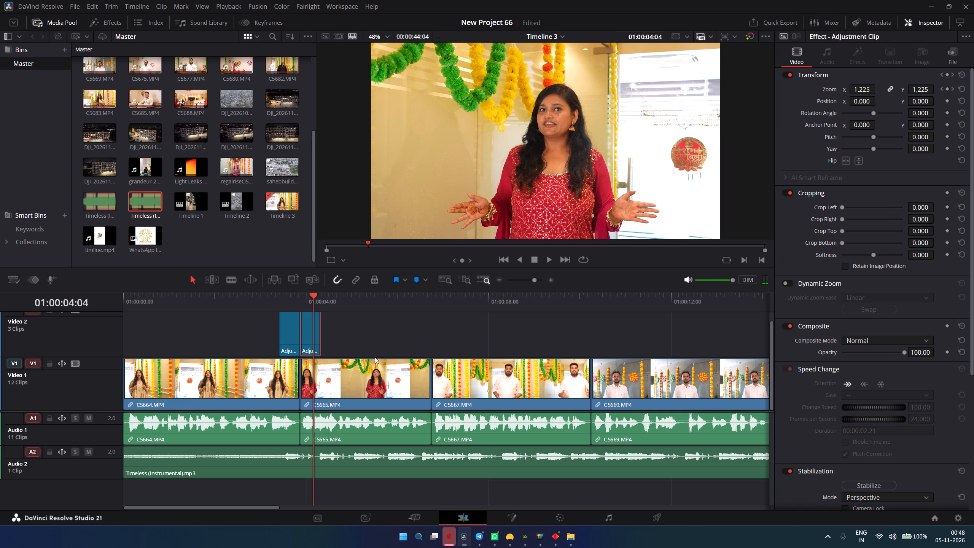
pyautogui.click(292, 347)
pyautogui.keyDown('shift'); pyautogui.click(315, 342); pyautogui.keyUp('shift')
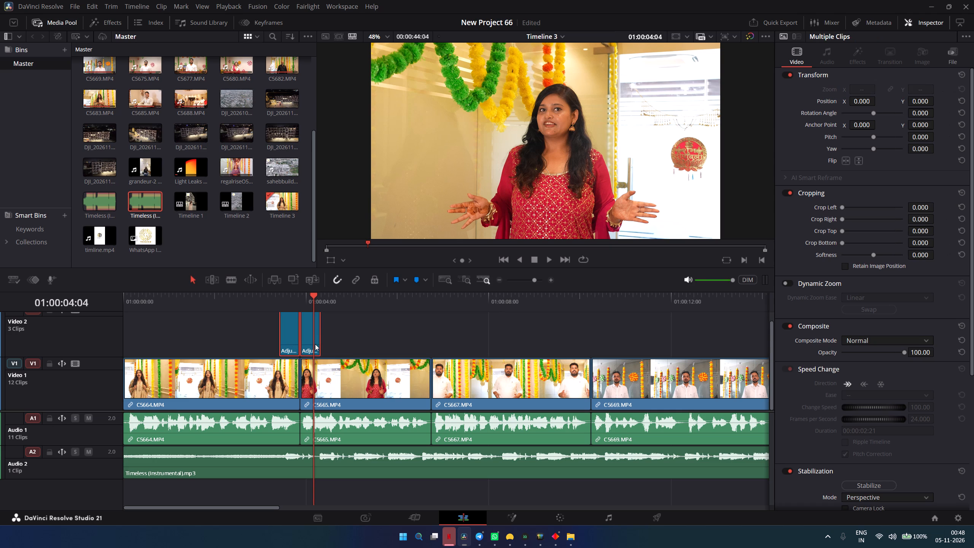
pyautogui.click(33, 281)
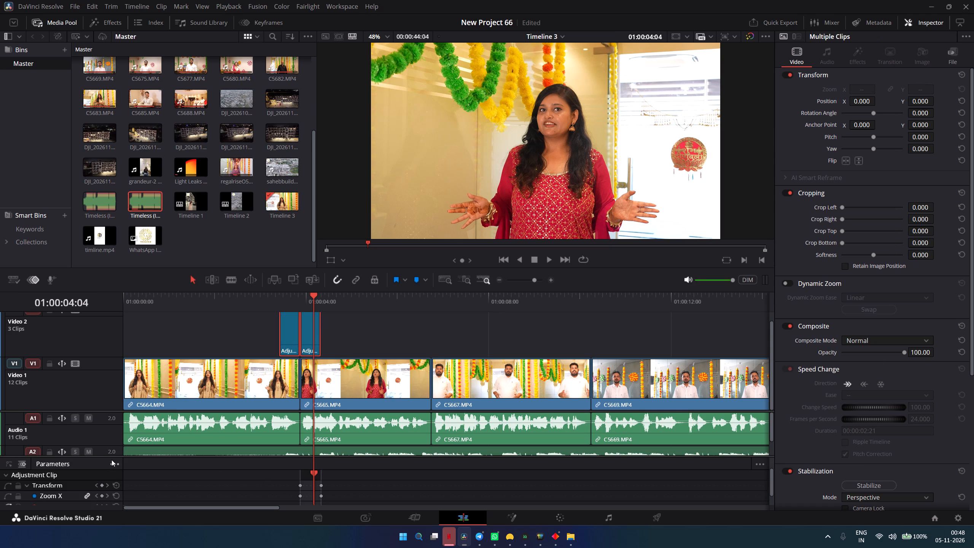
pyautogui.moveTo(110, 457); pyautogui.dragTo(121, 330)
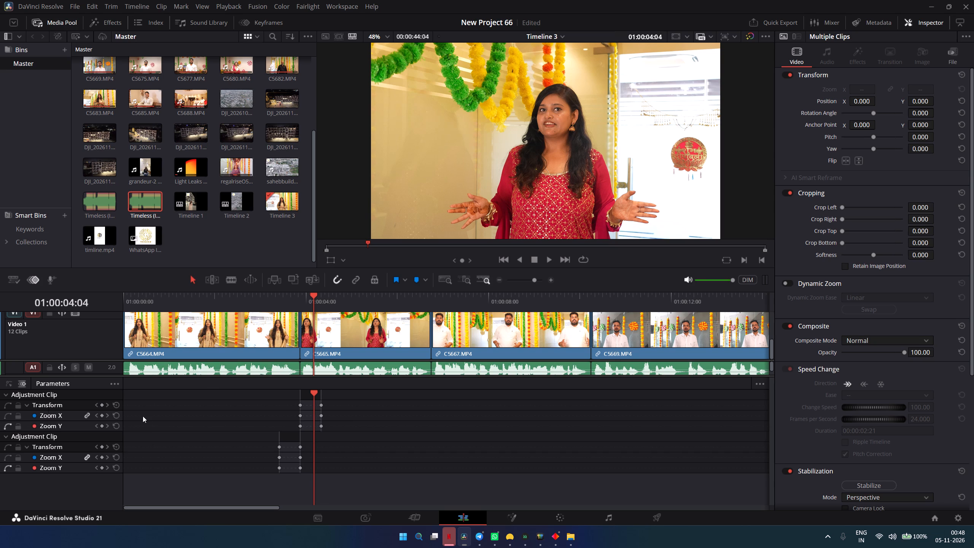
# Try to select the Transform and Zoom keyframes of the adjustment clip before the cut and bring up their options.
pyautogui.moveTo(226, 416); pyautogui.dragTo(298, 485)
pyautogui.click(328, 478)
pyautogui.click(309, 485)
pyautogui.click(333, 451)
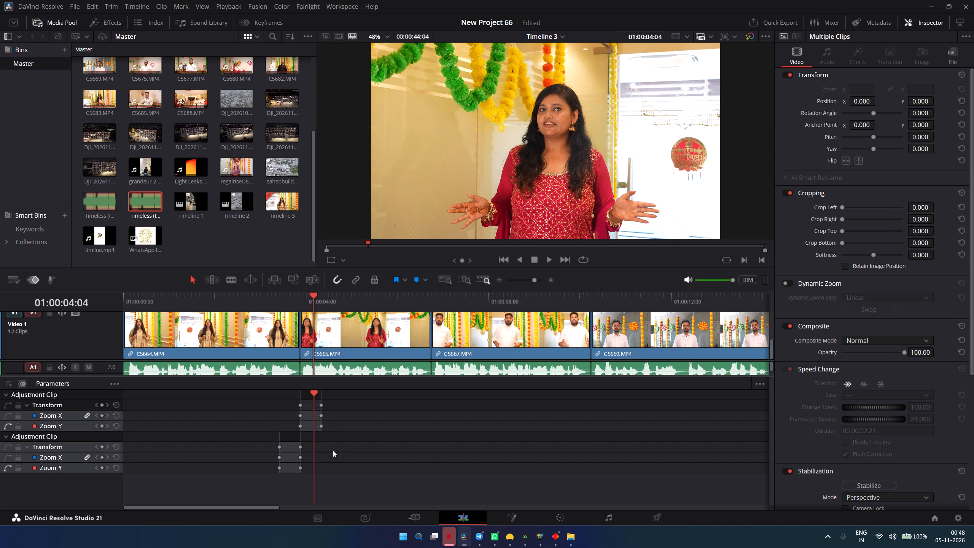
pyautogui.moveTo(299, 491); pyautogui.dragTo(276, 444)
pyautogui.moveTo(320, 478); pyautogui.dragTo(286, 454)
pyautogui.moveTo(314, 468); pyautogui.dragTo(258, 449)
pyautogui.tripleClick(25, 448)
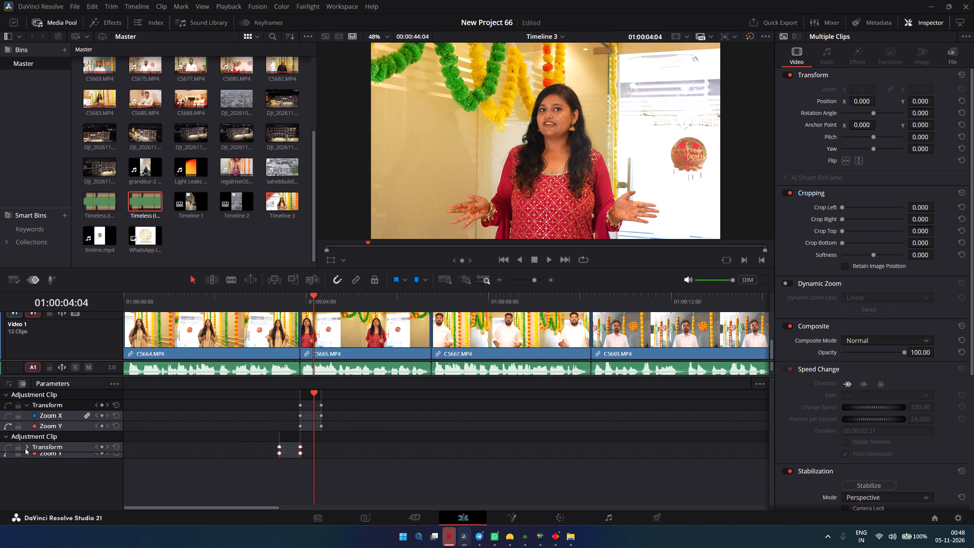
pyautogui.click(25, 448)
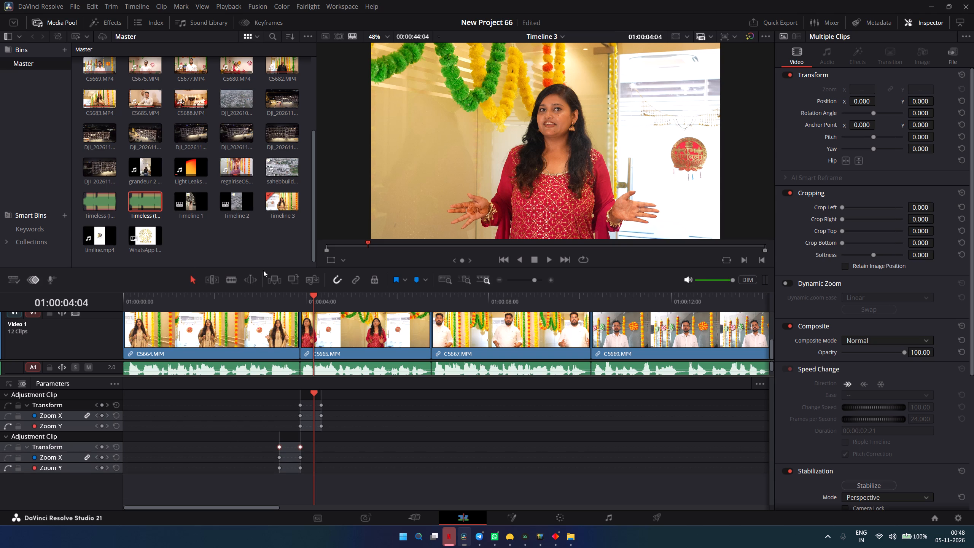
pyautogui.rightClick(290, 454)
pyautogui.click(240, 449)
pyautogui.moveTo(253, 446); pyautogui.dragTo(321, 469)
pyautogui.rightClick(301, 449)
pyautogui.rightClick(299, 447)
# Switch off the Zoom Y curve display for the adjustment clip before the cut.
pyautogui.click(8, 467)
pyautogui.click(8, 467)
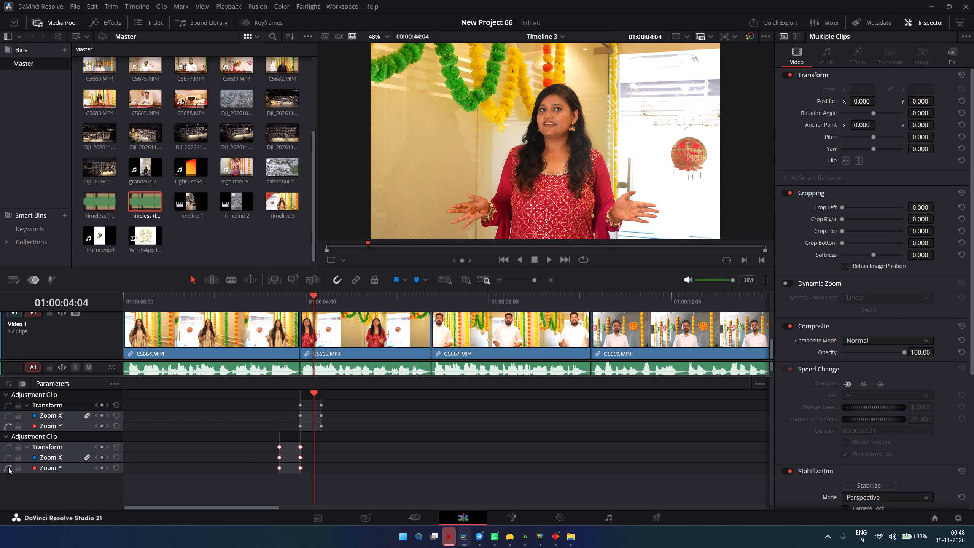
pyautogui.click(8, 467)
# Move the first clip's starting keyframes and the second clip's ending keyframes to about four frames from the cut, and play the transition.
pyautogui.moveTo(261, 440); pyautogui.dragTo(282, 474)
pyautogui.moveTo(279, 470); pyautogui.dragTo(291, 469)
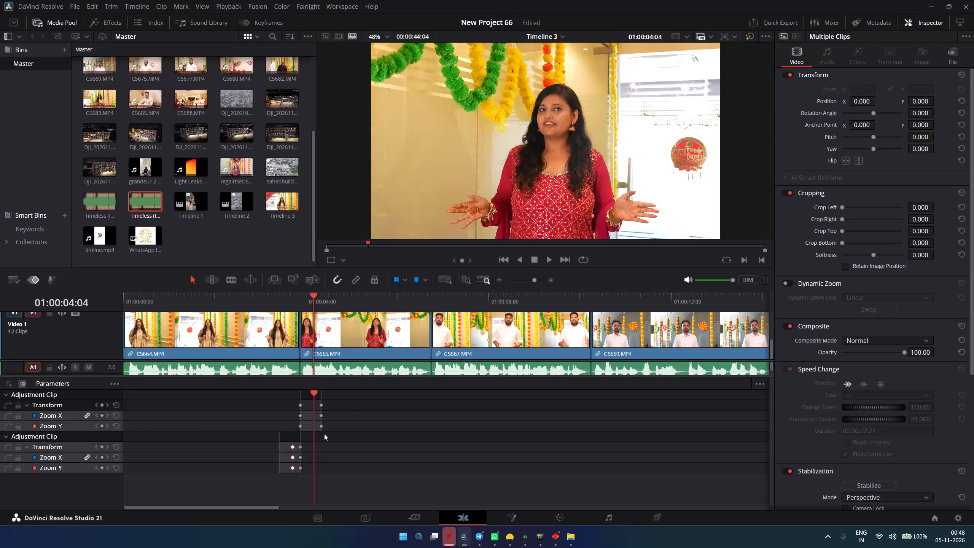
pyautogui.moveTo(349, 404); pyautogui.dragTo(315, 429)
pyautogui.moveTo(321, 428); pyautogui.dragTo(306, 432)
pyautogui.click(306, 405)
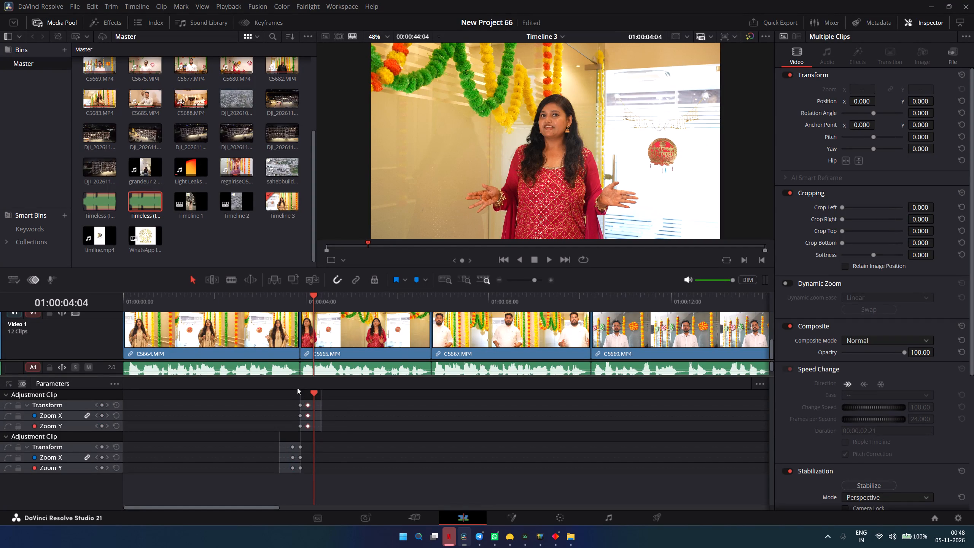
pyautogui.moveTo(296, 386); pyautogui.dragTo(291, 387)
pyautogui.moveTo(309, 395); pyautogui.dragTo(282, 400)
pyautogui.press('space')
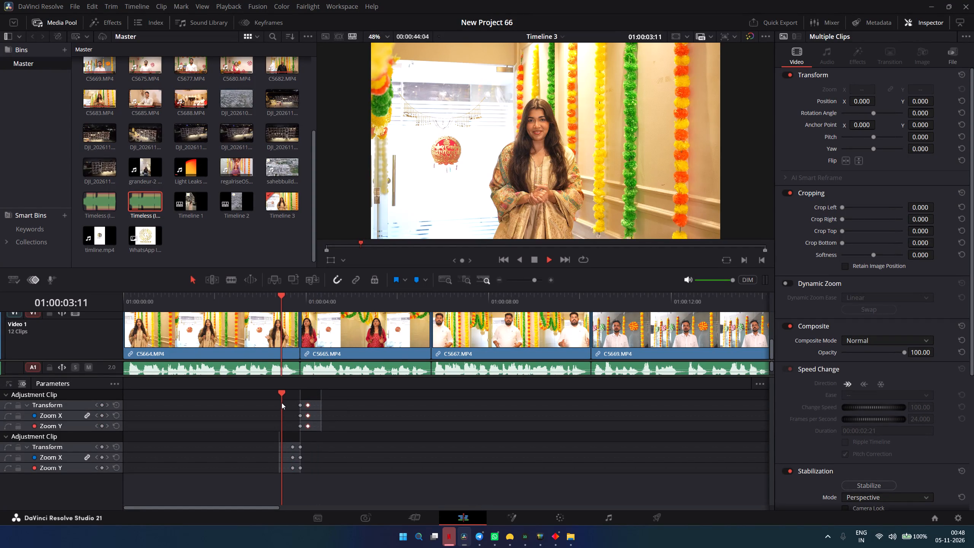
pyautogui.press('space')
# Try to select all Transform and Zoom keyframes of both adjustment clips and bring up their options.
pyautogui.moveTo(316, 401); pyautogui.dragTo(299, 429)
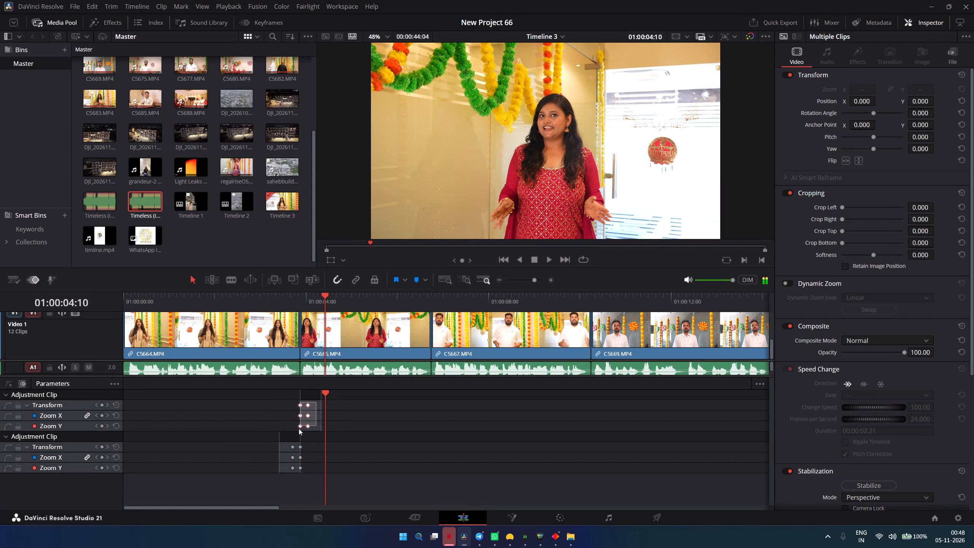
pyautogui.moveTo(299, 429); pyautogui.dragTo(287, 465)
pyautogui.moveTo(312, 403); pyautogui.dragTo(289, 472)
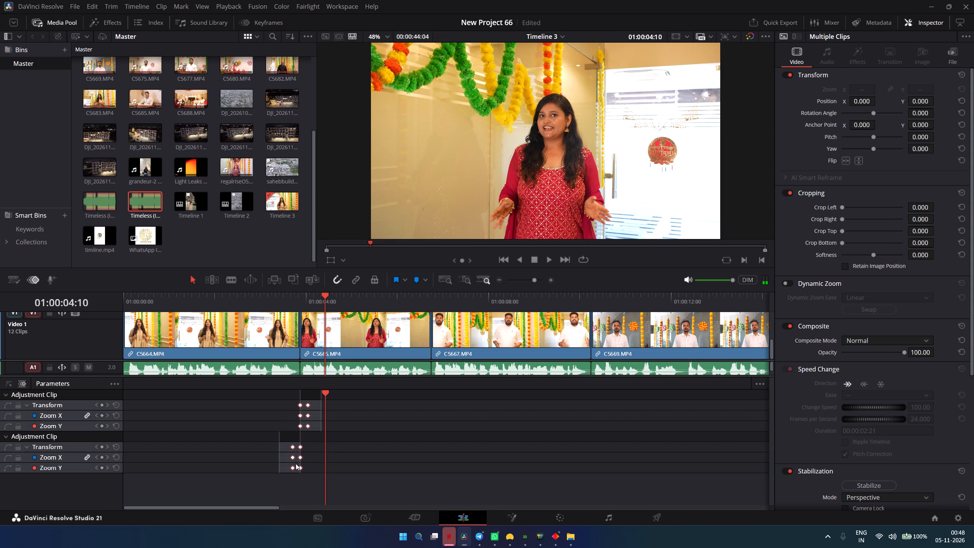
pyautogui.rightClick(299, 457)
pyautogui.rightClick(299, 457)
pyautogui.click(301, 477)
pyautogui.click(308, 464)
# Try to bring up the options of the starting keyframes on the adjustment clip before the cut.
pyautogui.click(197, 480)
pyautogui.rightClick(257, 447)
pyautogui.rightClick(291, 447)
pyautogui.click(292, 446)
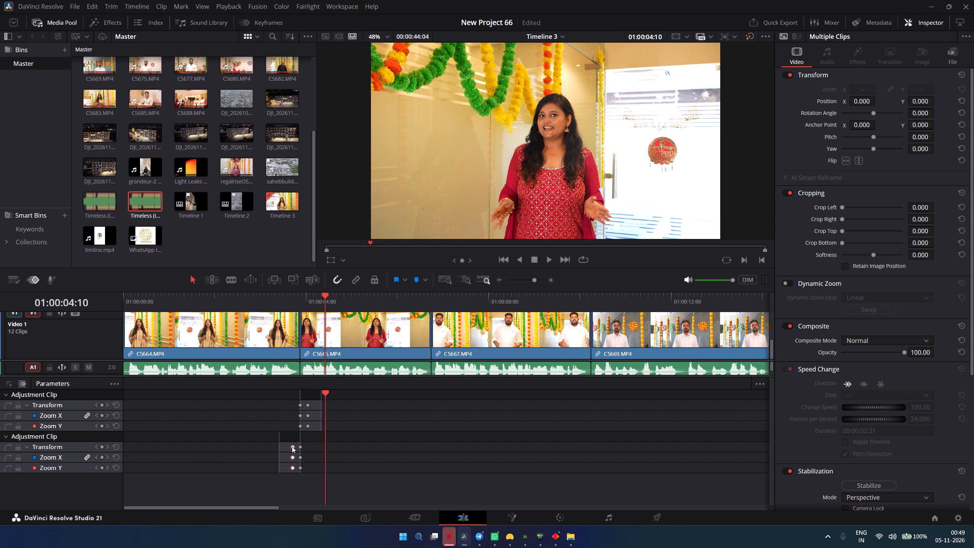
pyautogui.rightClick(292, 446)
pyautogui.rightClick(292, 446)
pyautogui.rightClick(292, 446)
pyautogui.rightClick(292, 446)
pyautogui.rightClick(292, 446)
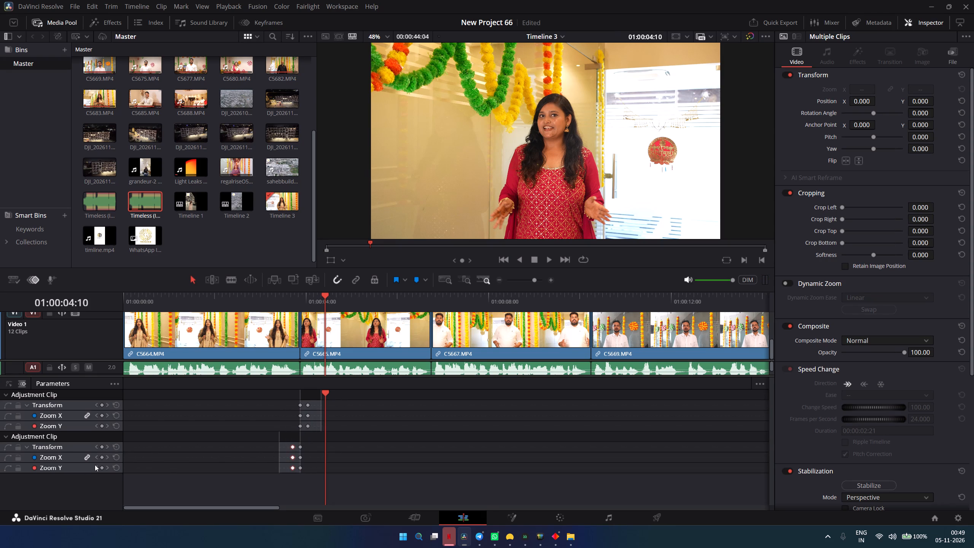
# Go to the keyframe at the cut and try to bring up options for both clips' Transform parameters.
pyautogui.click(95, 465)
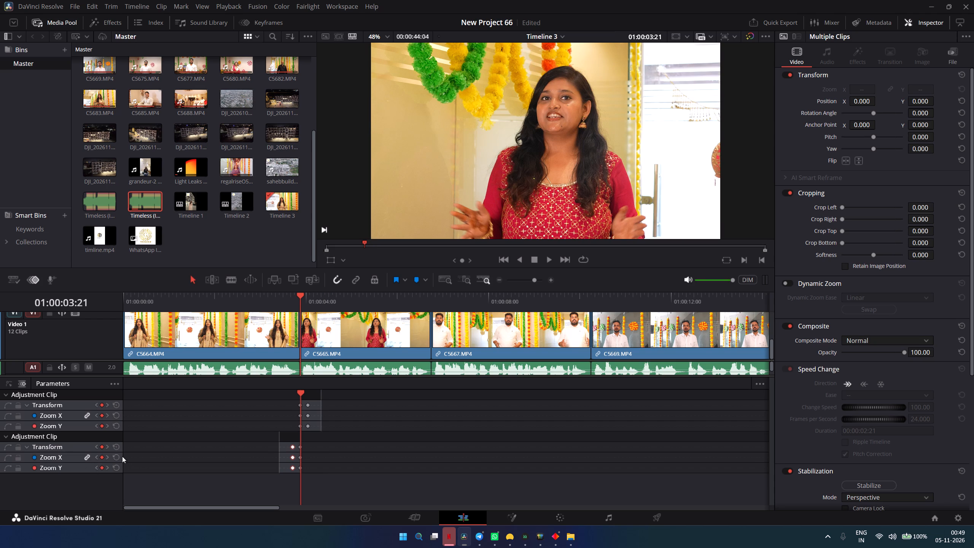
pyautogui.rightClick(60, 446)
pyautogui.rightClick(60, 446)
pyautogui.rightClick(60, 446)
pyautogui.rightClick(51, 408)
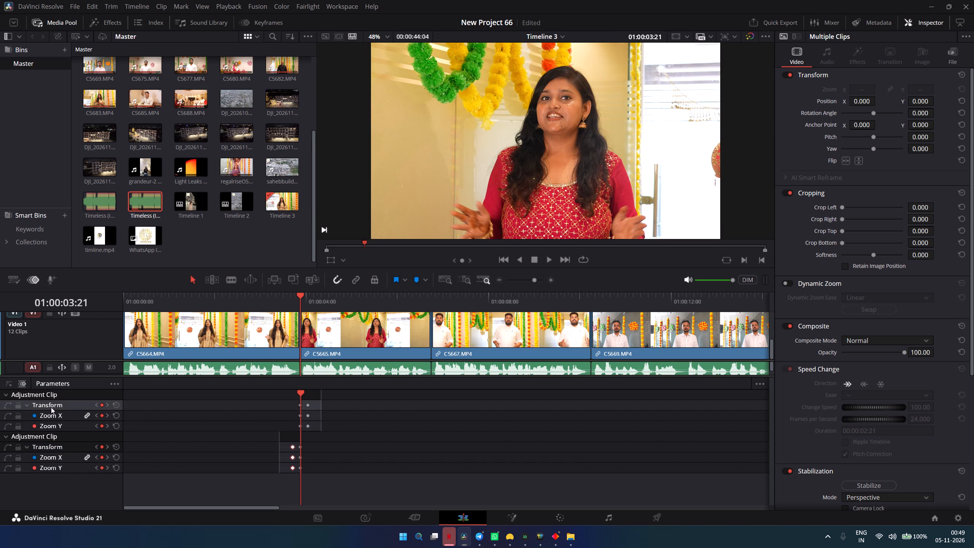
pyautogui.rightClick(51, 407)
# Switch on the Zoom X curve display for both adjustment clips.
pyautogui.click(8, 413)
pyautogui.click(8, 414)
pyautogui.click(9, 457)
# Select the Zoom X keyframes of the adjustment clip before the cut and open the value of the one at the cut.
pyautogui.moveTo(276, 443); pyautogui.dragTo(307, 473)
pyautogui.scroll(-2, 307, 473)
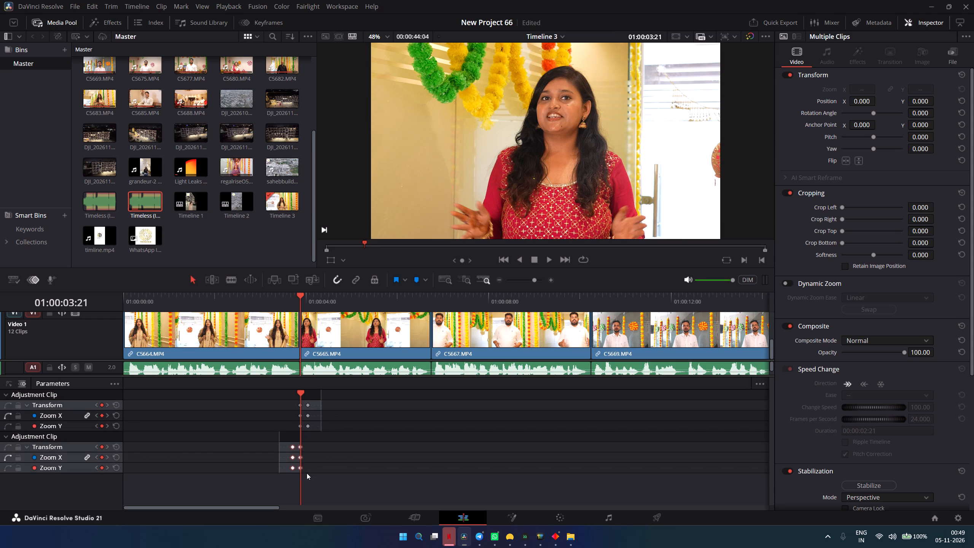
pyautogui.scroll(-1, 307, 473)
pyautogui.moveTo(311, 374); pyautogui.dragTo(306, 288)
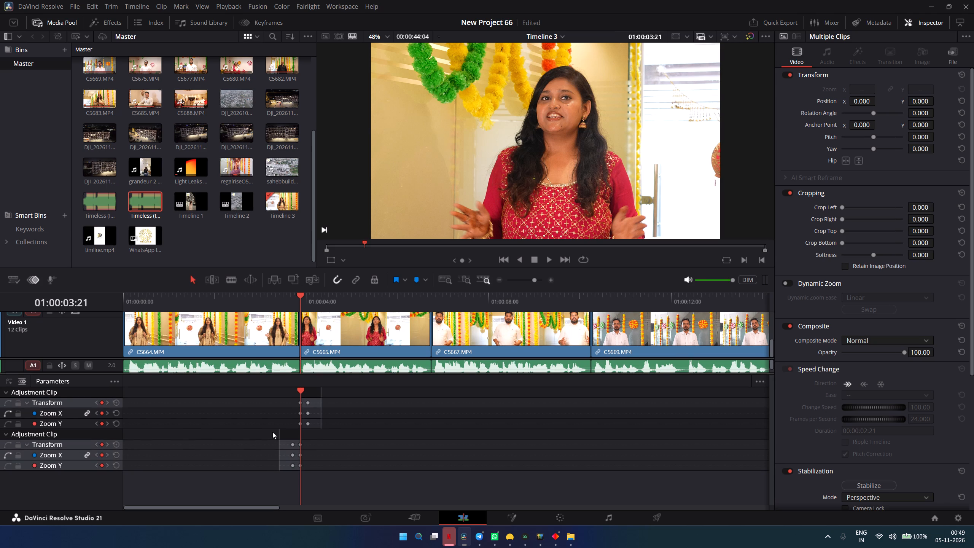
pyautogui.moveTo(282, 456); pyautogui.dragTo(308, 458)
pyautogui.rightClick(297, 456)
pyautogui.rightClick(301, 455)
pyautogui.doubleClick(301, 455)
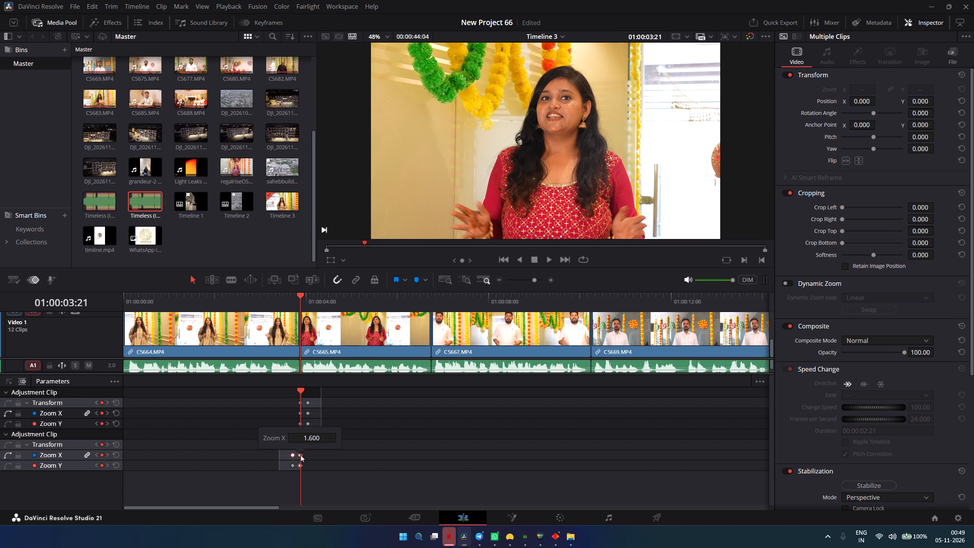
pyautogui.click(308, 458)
# Play the zoom transition between C5664.MP4 and C5665.MP4 from just before the cut, and replay it.
pyautogui.moveTo(300, 392); pyautogui.dragTo(294, 393)
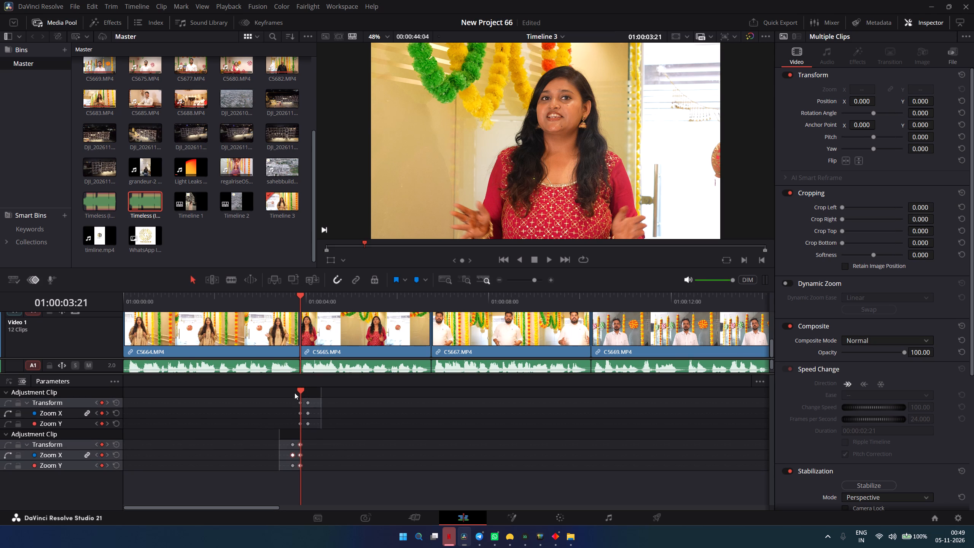
pyautogui.moveTo(294, 393); pyautogui.dragTo(288, 395)
pyautogui.press('space')
pyautogui.press('space')
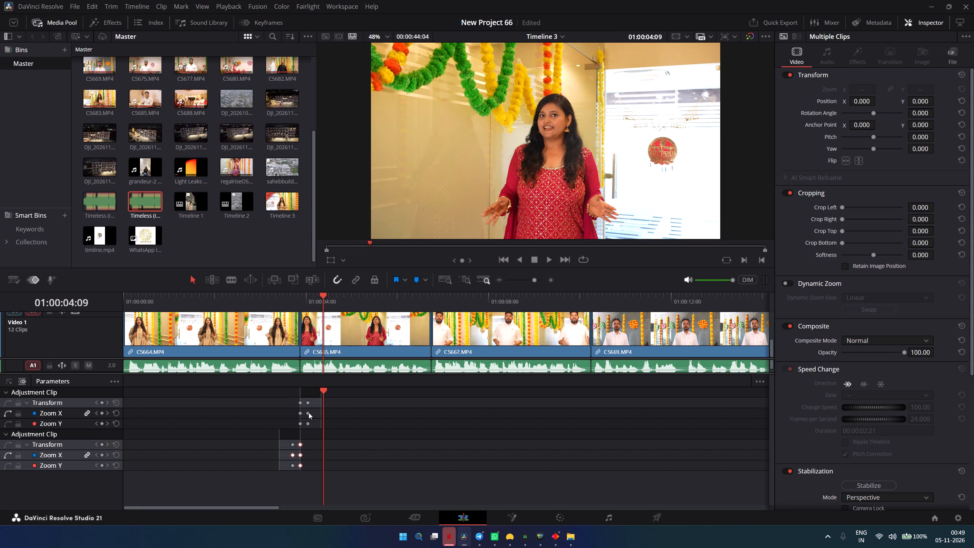
pyautogui.moveTo(320, 394); pyautogui.dragTo(278, 395)
pyautogui.press('space')
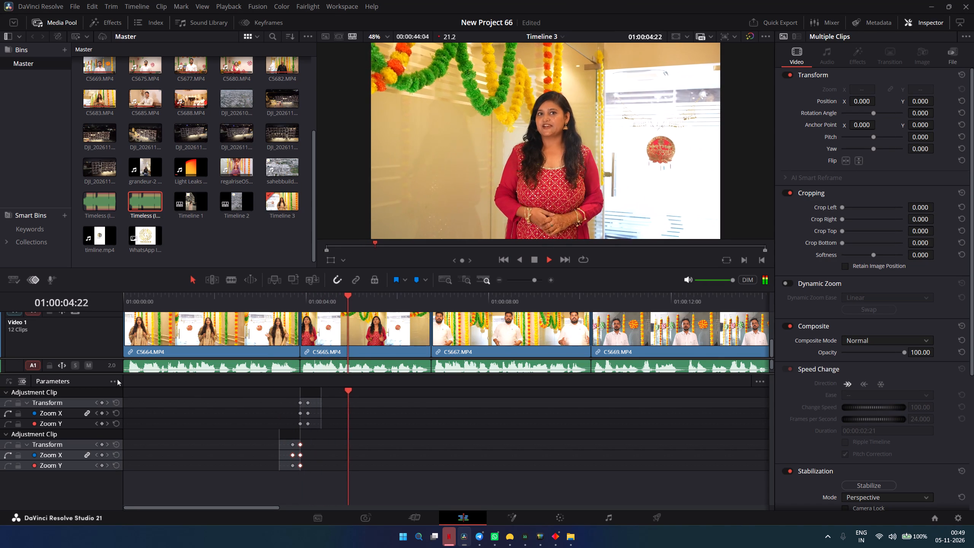
pyautogui.press('space')
# Delete both adjustment clips around the first cut from Video 2, keeping the other clip on the track.
pyautogui.scroll(2, 287, 339)
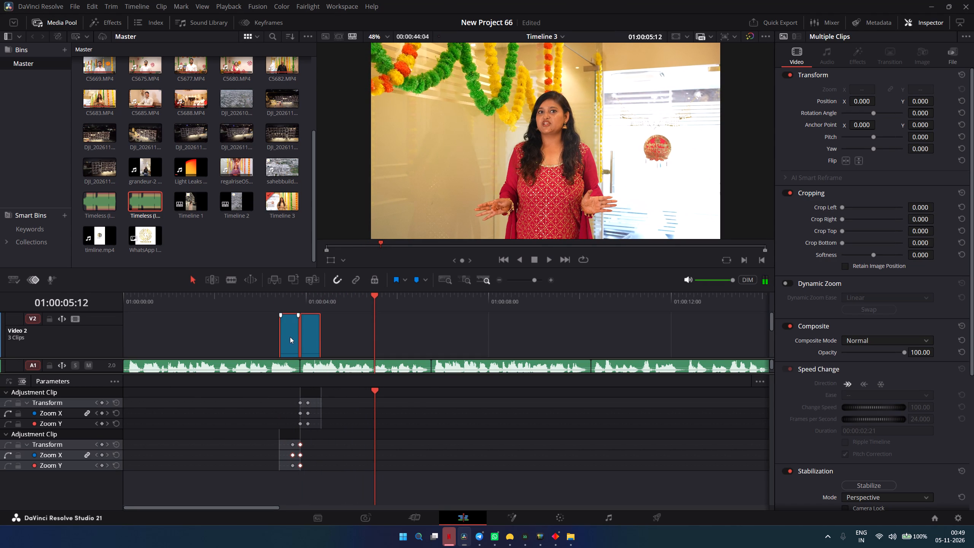
pyautogui.click(291, 335)
pyautogui.click(368, 333)
pyautogui.click(302, 340)
pyautogui.click(293, 342)
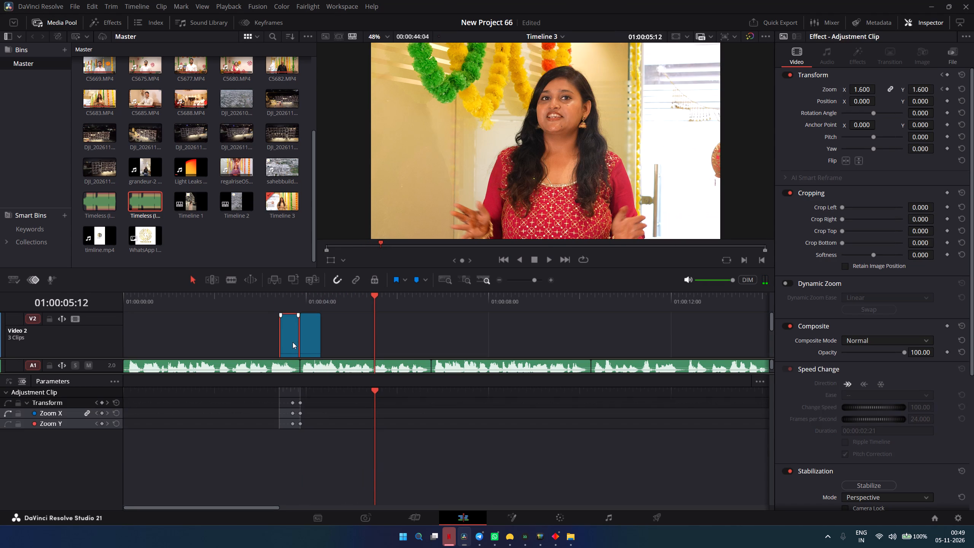
pyautogui.press('Delete')
pyautogui.hotkey('ctrl', 'z')
pyautogui.click(288, 343)
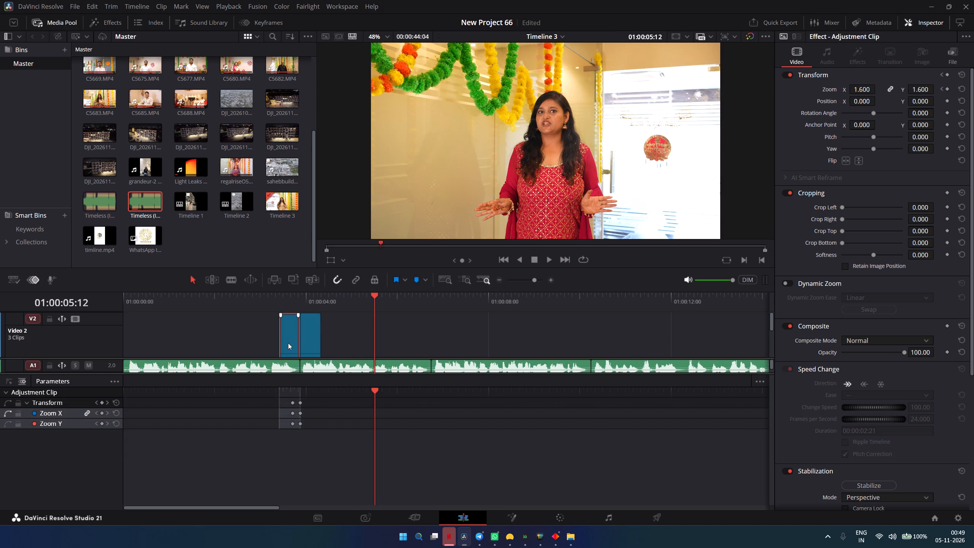
pyautogui.press('BackSpace')
pyautogui.click(311, 335)
pyautogui.press('BackSpace')
# Hide the keyframe editor and enlarge the timeline's video track area.
pyautogui.moveTo(312, 302); pyautogui.dragTo(293, 303)
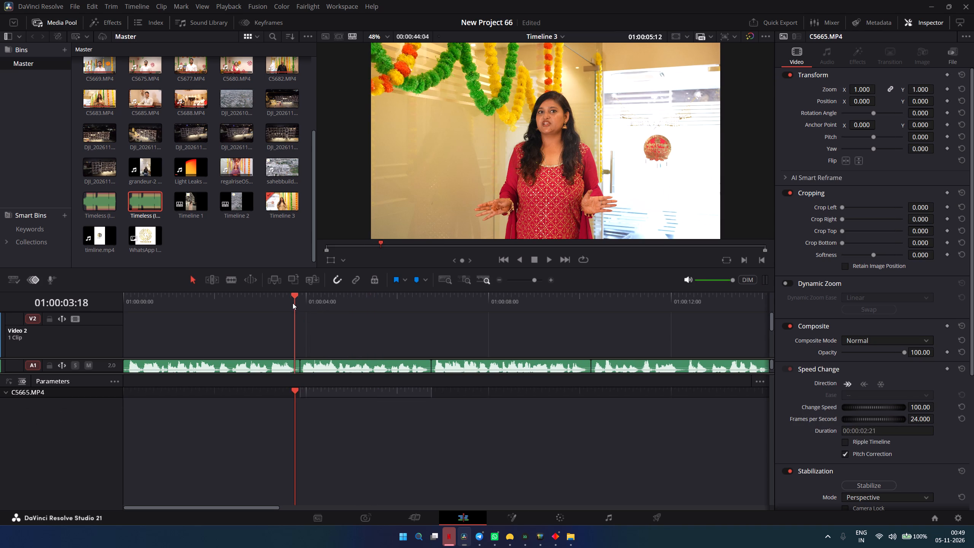
pyautogui.moveTo(293, 303); pyautogui.dragTo(296, 303)
pyautogui.click(33, 280)
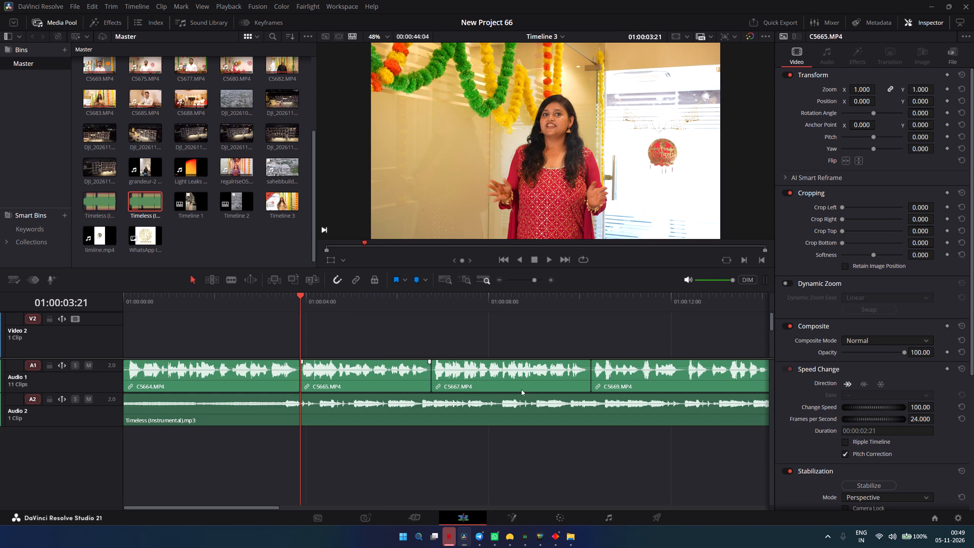
pyautogui.scroll(3, 487, 367)
pyautogui.scroll(-1, 474, 335)
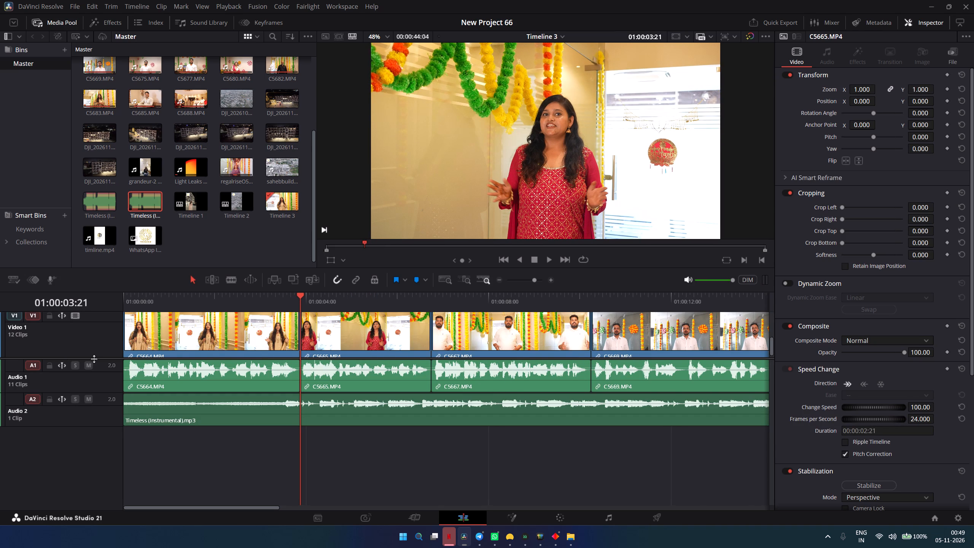
pyautogui.moveTo(94, 359); pyautogui.dragTo(99, 458)
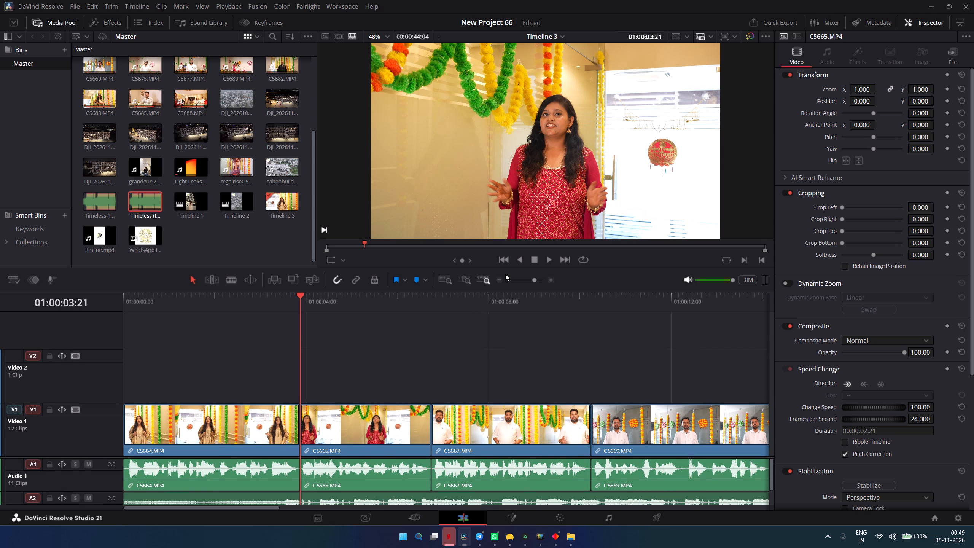
# Copy the light leak clip near the end of Video 2, paste it over the C5664/C5665 cut, and play it.
pyautogui.tripleClick(500, 281)
pyautogui.click(347, 387)
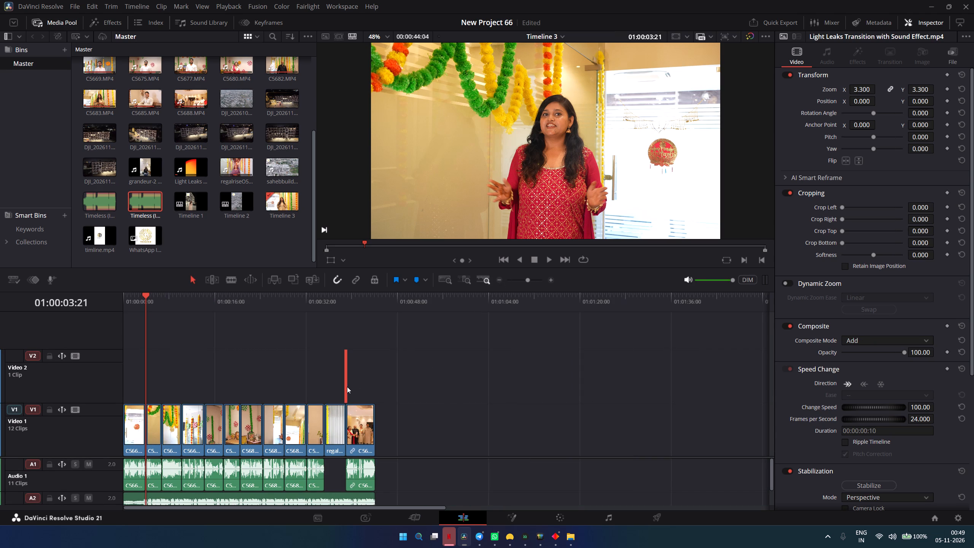
pyautogui.hotkey('ctrl', 'c')
pyautogui.click(546, 280)
pyautogui.click(549, 280)
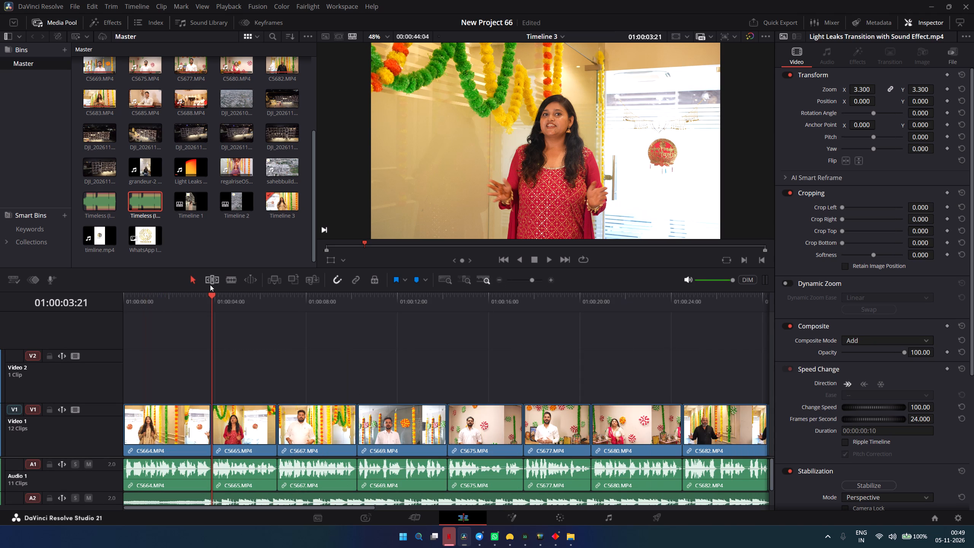
pyautogui.click(208, 298)
pyautogui.hotkey('ctrl', 'v')
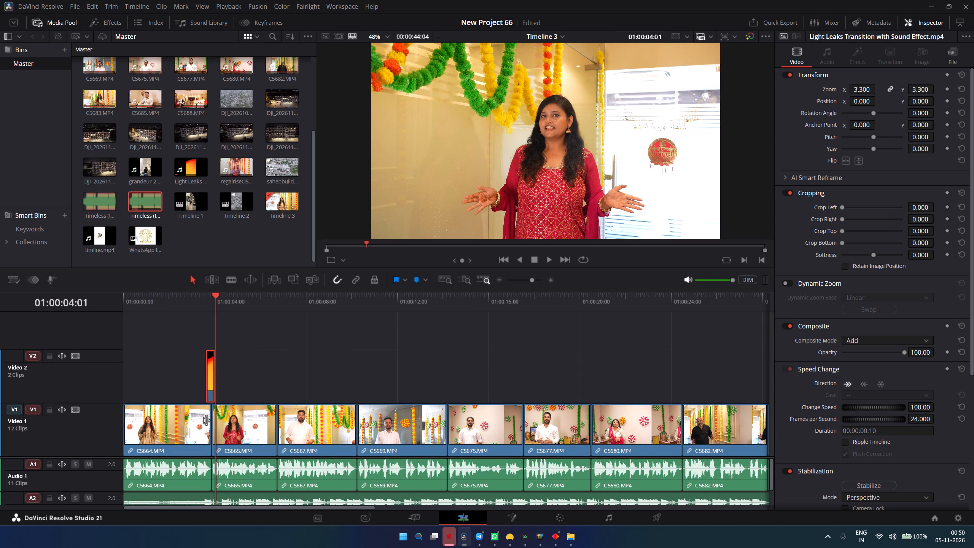
pyautogui.moveTo(214, 308); pyautogui.dragTo(204, 308)
pyautogui.press('space')
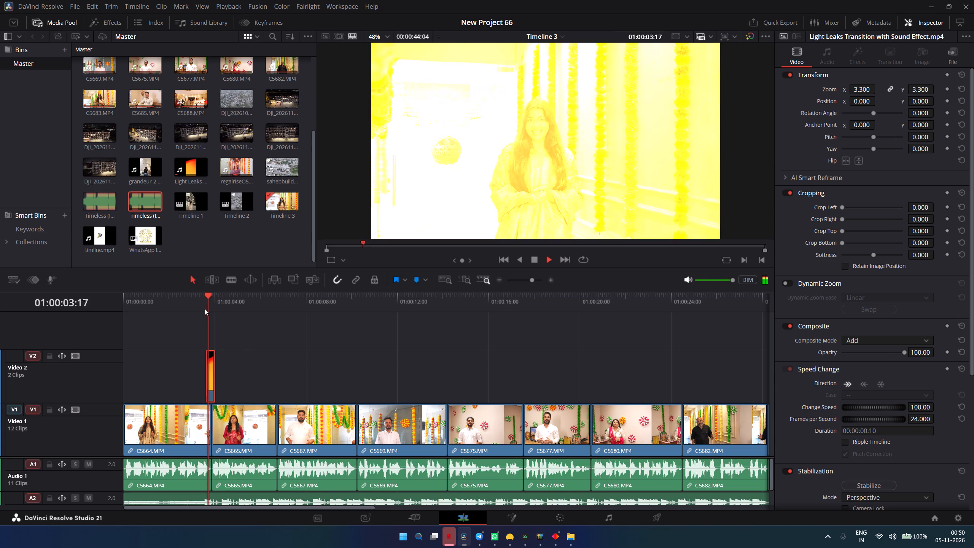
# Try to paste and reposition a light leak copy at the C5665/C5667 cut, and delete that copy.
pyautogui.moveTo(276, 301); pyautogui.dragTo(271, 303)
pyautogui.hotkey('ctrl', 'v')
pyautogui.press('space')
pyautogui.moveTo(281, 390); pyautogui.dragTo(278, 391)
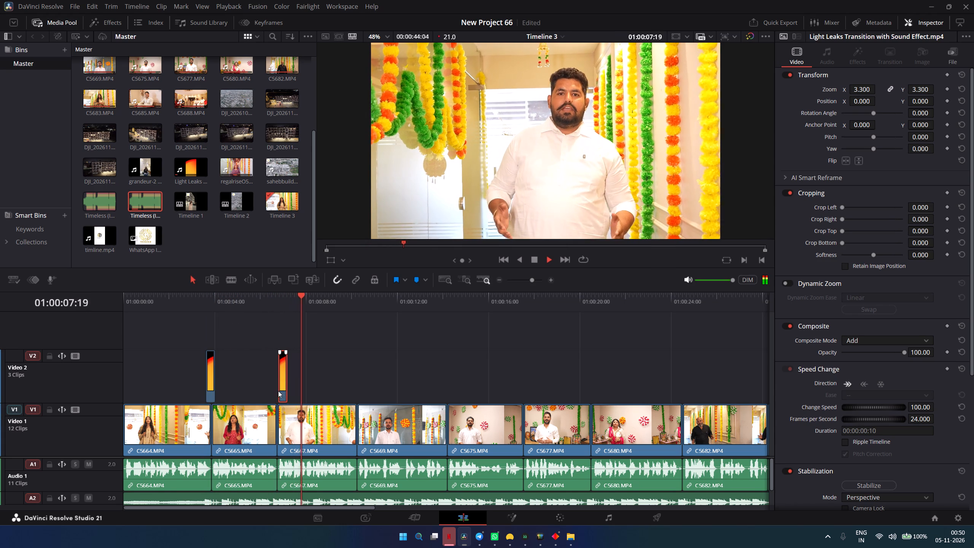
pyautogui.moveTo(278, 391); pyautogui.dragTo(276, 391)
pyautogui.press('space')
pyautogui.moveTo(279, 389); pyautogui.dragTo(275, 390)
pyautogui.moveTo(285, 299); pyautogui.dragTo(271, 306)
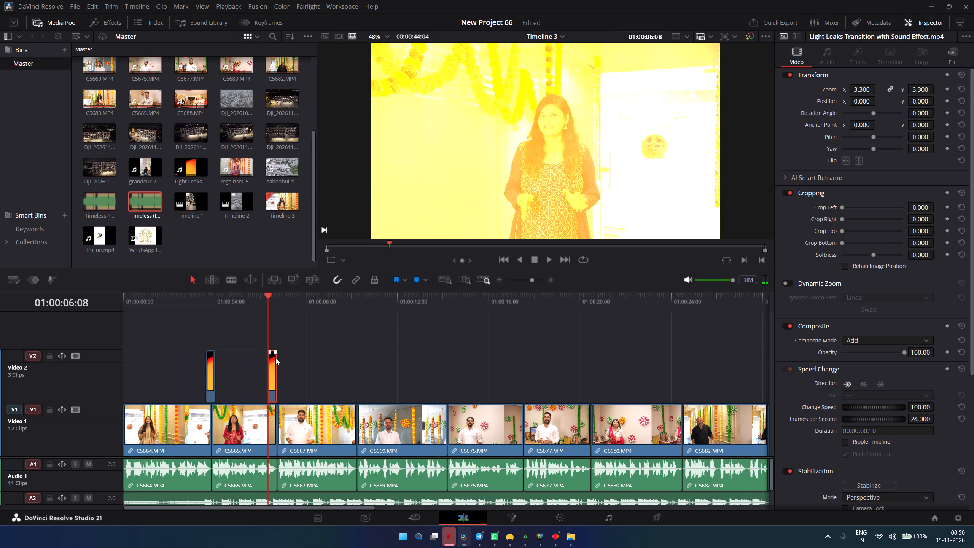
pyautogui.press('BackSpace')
# Paste the light leak on Video 2 over the C5665/C5667, C5667/C5669, C5669/C5675 and C5675/C5677 cuts.
pyautogui.moveTo(266, 299); pyautogui.dragTo(272, 300)
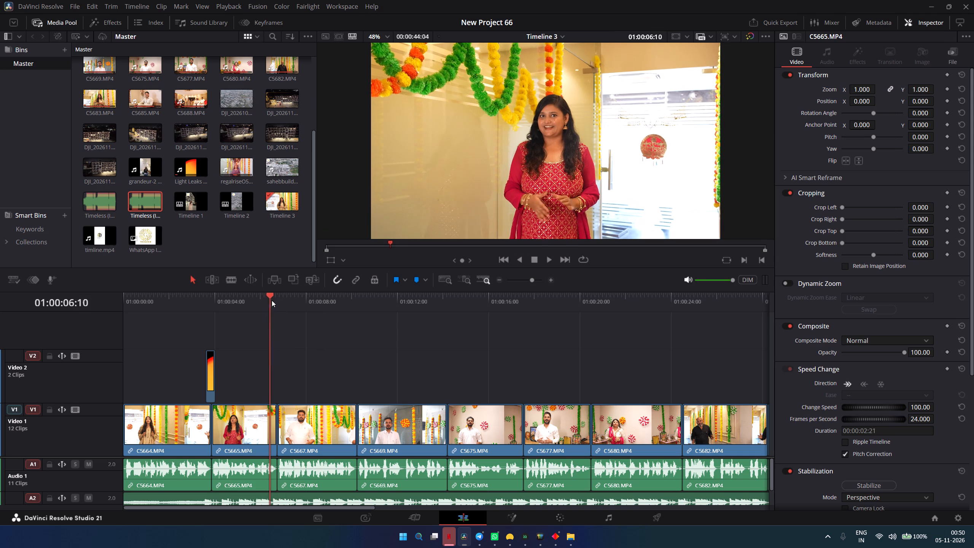
pyautogui.moveTo(272, 300); pyautogui.dragTo(271, 301)
pyautogui.hotkey('ctrl', 'v')
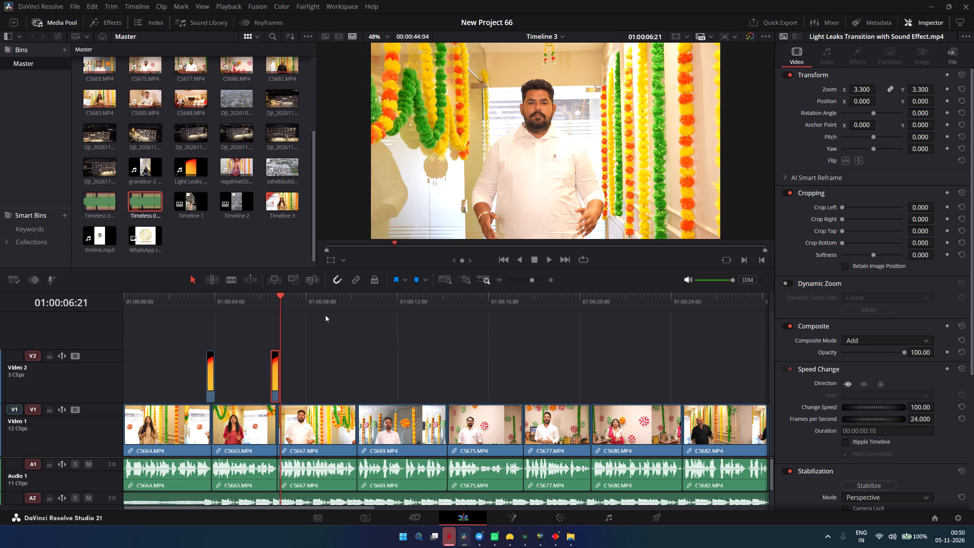
pyautogui.moveTo(349, 303); pyautogui.dragTo(353, 303)
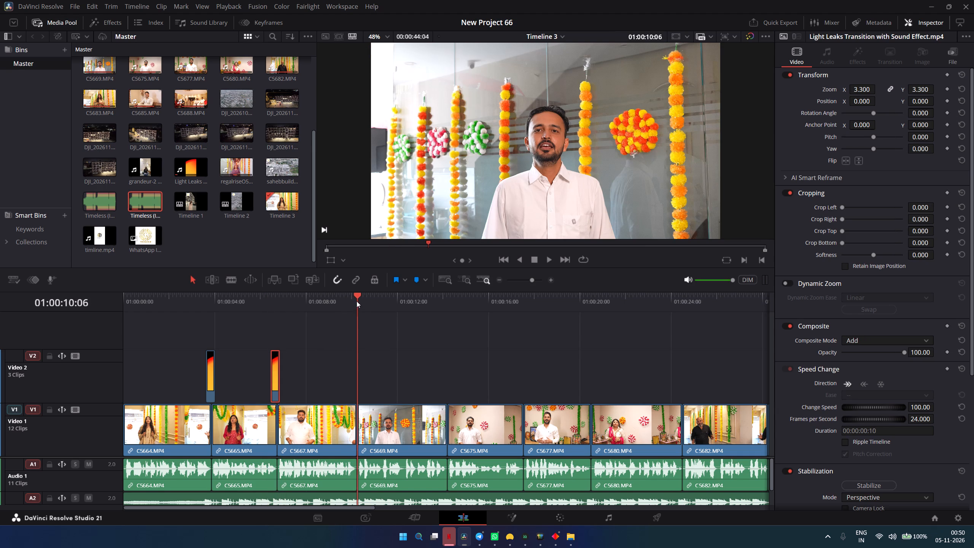
pyautogui.moveTo(356, 301); pyautogui.dragTo(352, 303)
pyautogui.hotkey('ctrl', 'v')
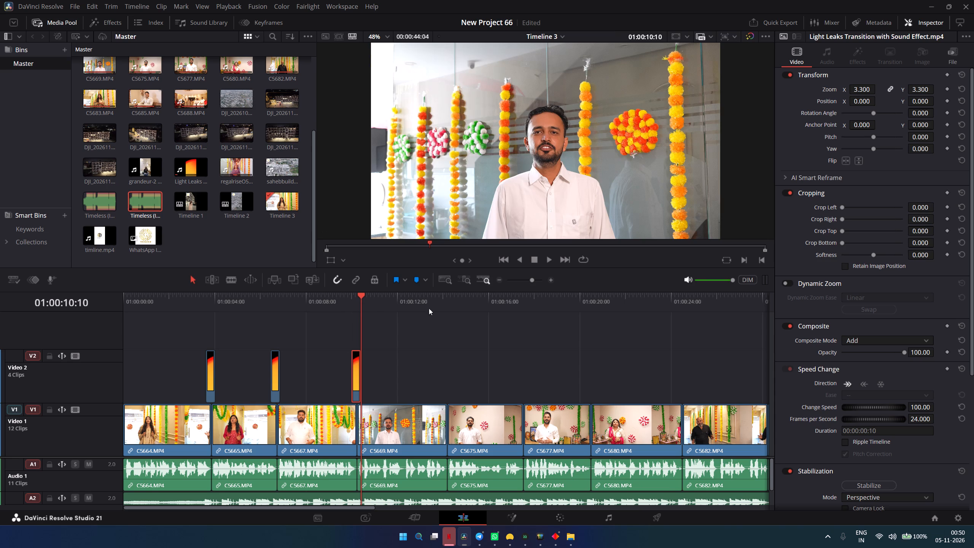
pyautogui.moveTo(443, 298); pyautogui.dragTo(443, 303)
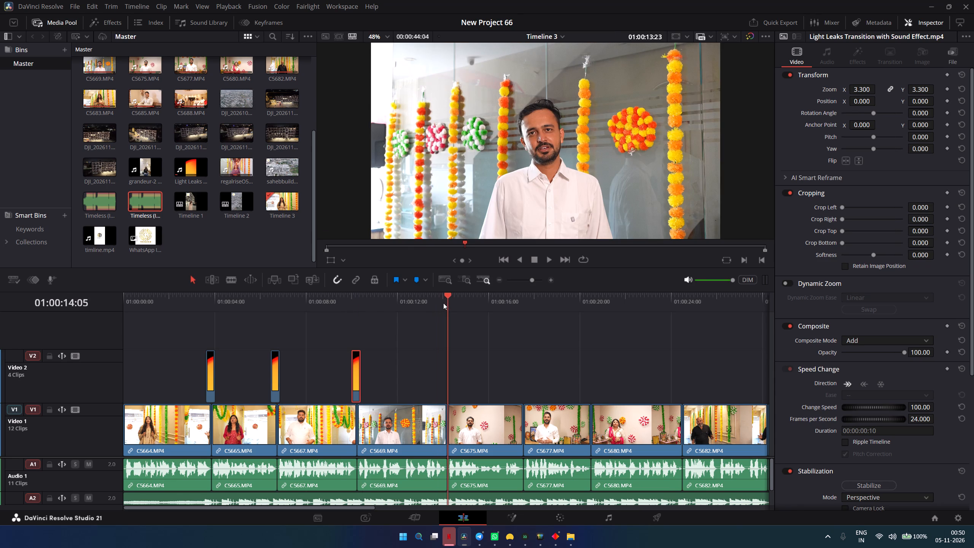
pyautogui.moveTo(443, 303); pyautogui.dragTo(442, 303)
pyautogui.hotkey('ctrl', 'v')
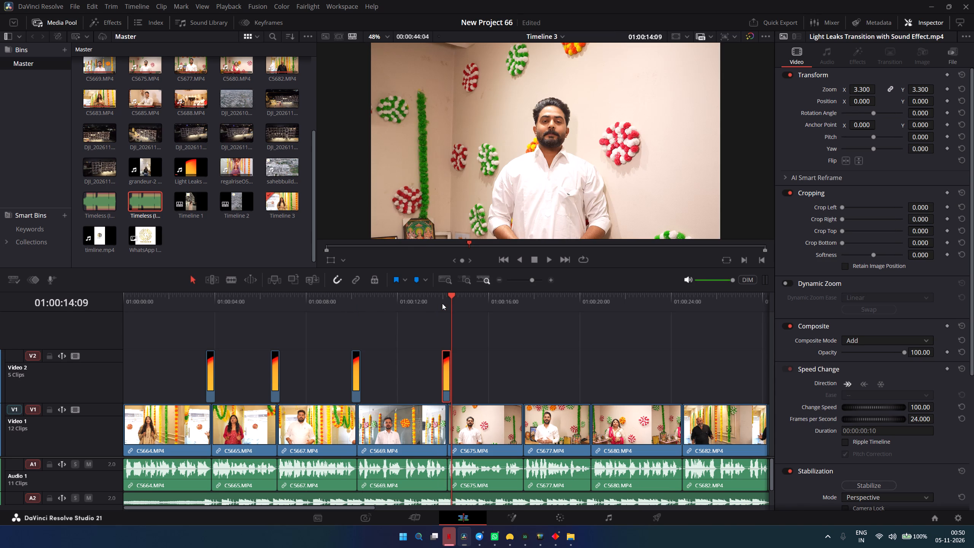
pyautogui.moveTo(527, 306); pyautogui.dragTo(516, 309)
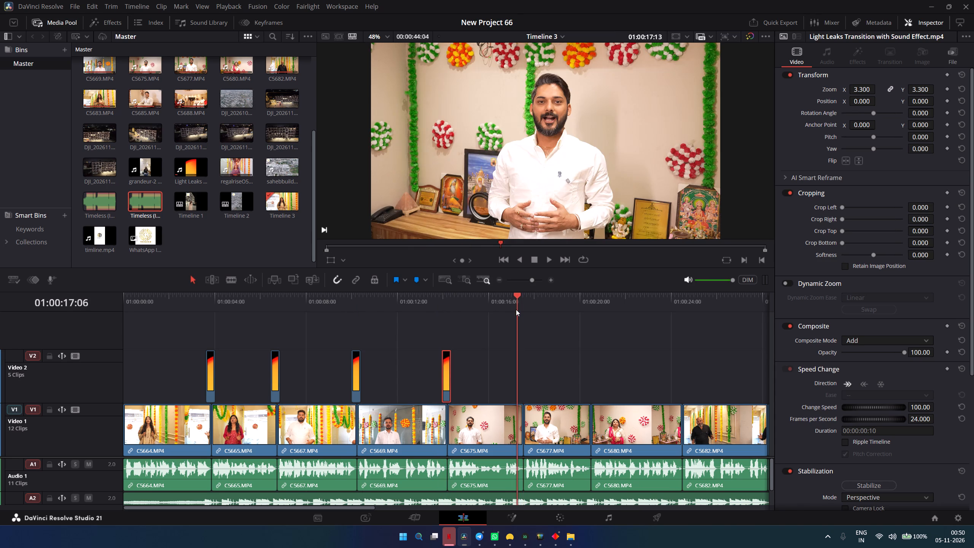
pyautogui.moveTo(516, 309); pyautogui.dragTo(518, 309)
pyautogui.hotkey('ctrl', 'v')
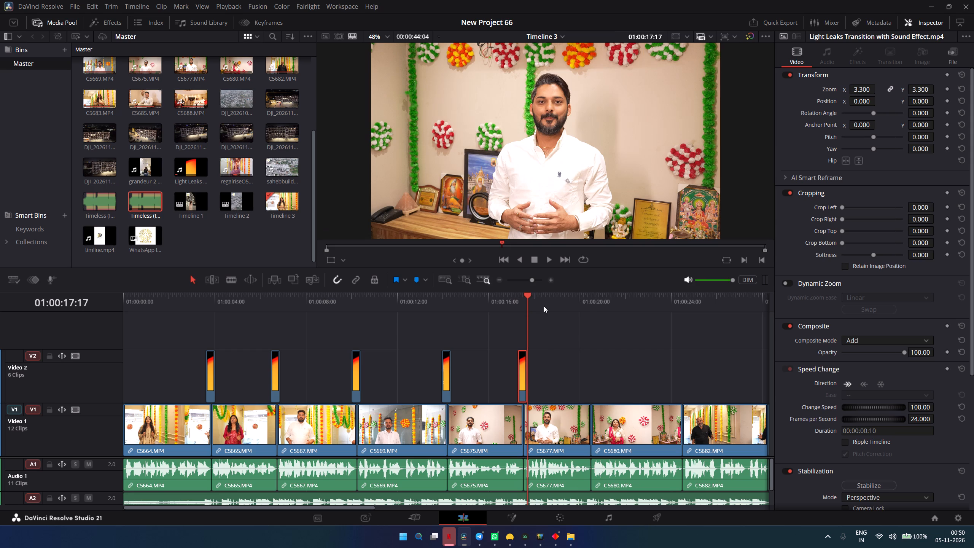
# Paste the light leak on Video 2 over the C5677/C5680 cut and play the timeline from around the C5664/C5665 cut.
pyautogui.moveTo(549, 303); pyautogui.dragTo(586, 298)
pyautogui.hotkey('ctrl', 'v')
pyautogui.moveTo(586, 298); pyautogui.dragTo(210, 338)
pyautogui.press('space')
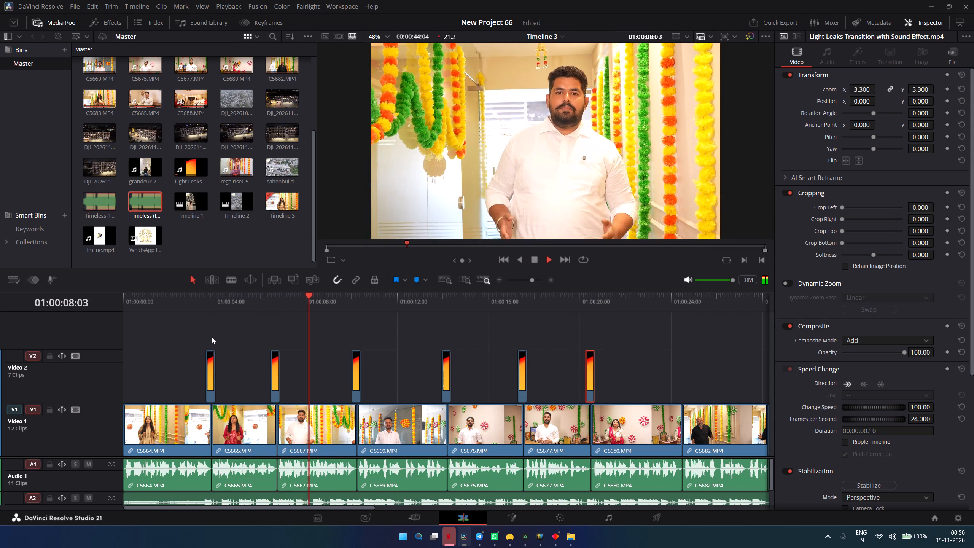
pyautogui.rightClick(230, 245)
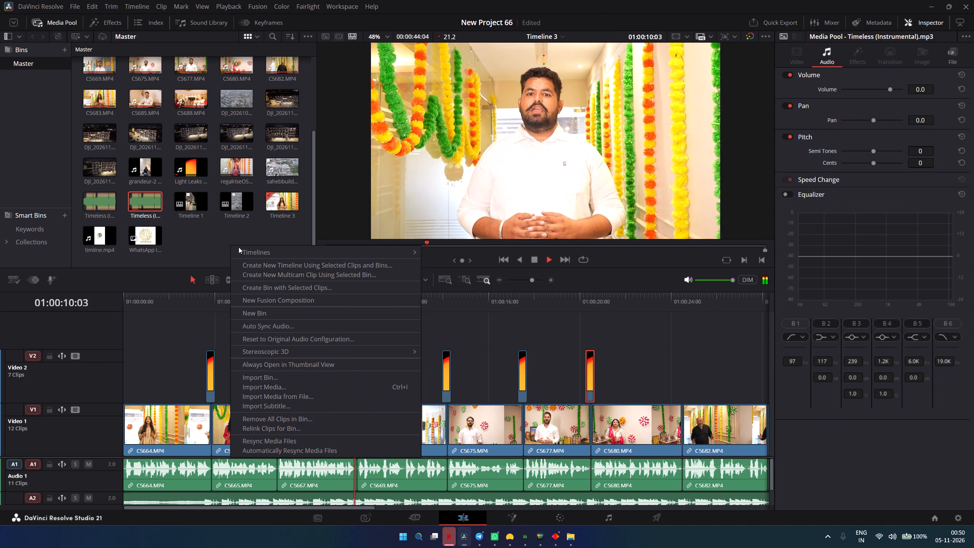
pyautogui.click(207, 238)
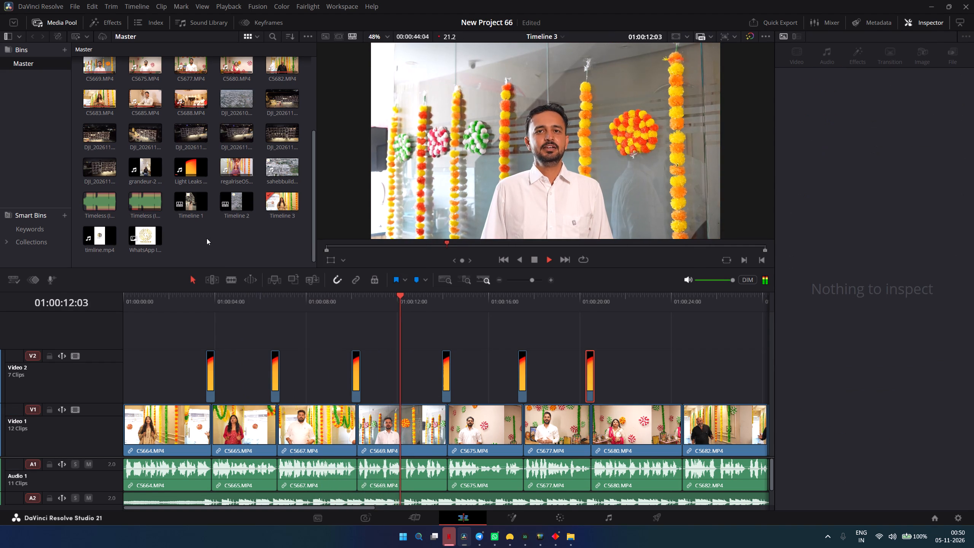
pyautogui.press('space')
# Start a media import and look through the Pictures folder and its subfolders for the logo file.
pyautogui.rightClick(208, 238)
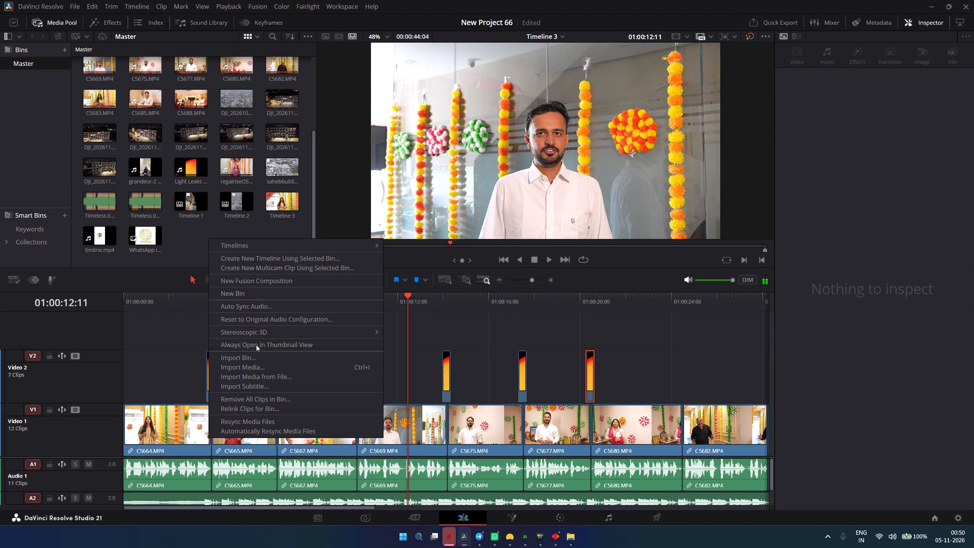
pyautogui.click(253, 366)
pyautogui.scroll(-2, 106, 134)
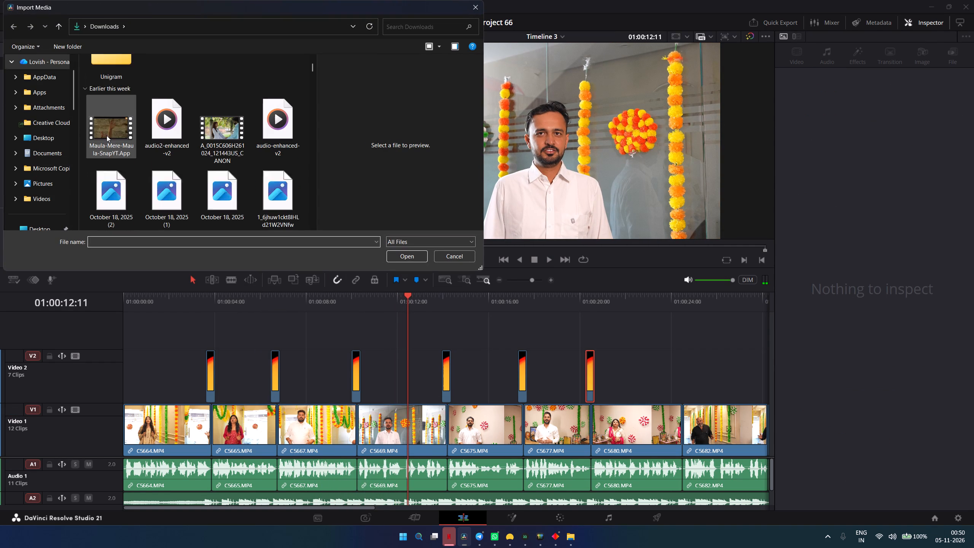
pyautogui.click(44, 180)
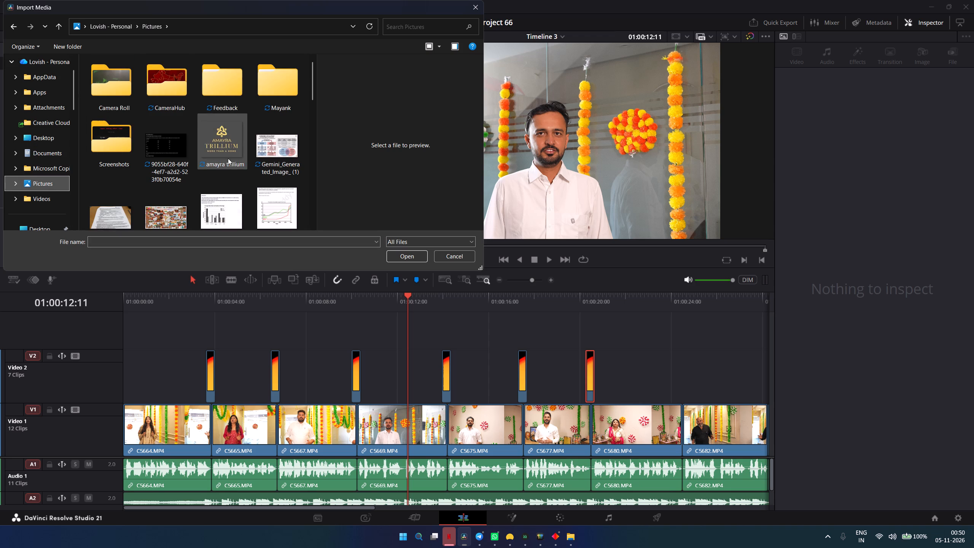
pyautogui.doubleClick(212, 98)
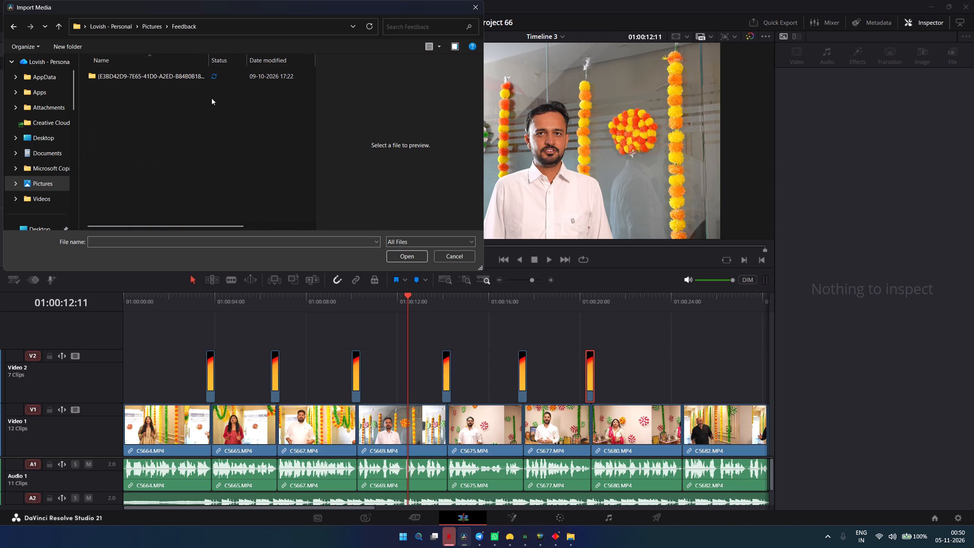
pyautogui.click(194, 115)
pyautogui.doubleClick(177, 111)
pyautogui.click(148, 145)
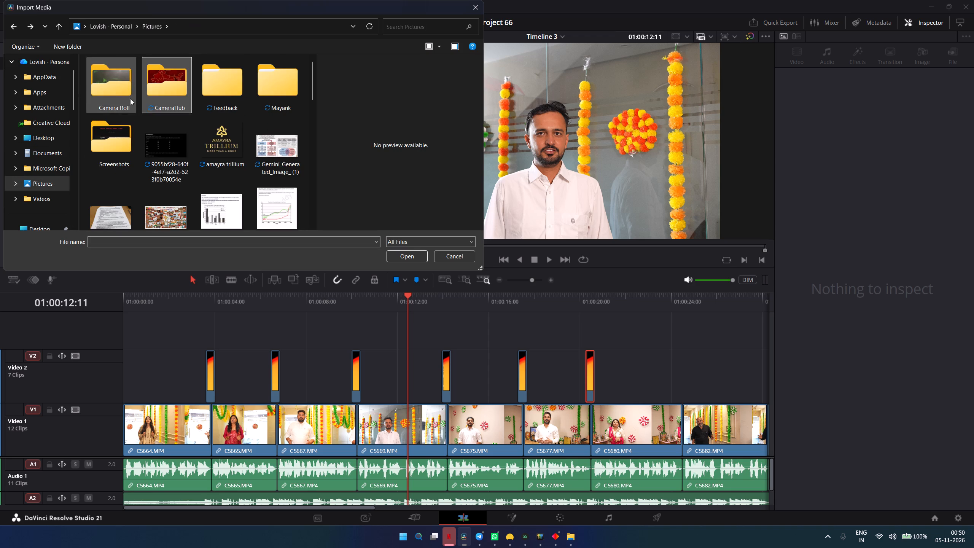
pyautogui.doubleClick(130, 99)
pyautogui.click(123, 190)
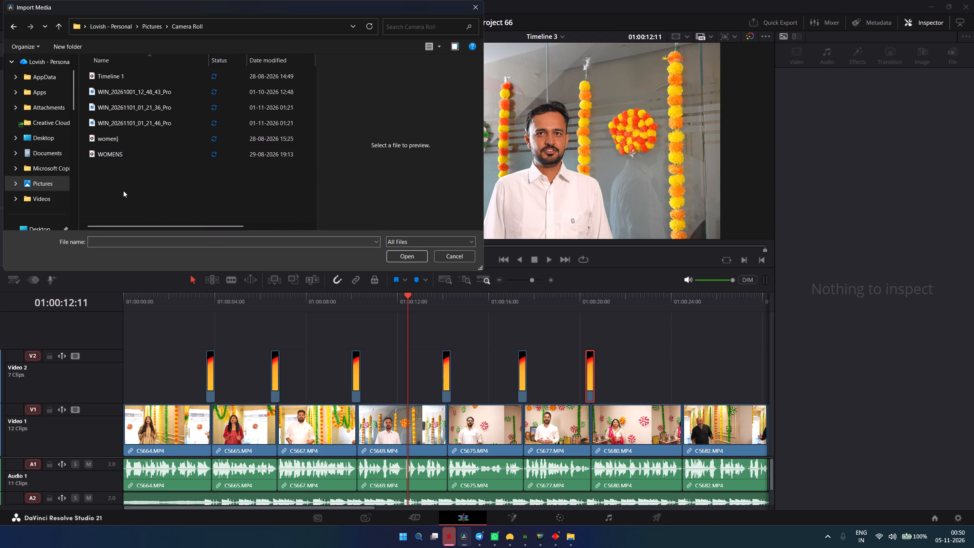
pyautogui.doubleClick(122, 142)
pyautogui.scroll(-7, 153, 134)
pyautogui.scroll(3, 154, 134)
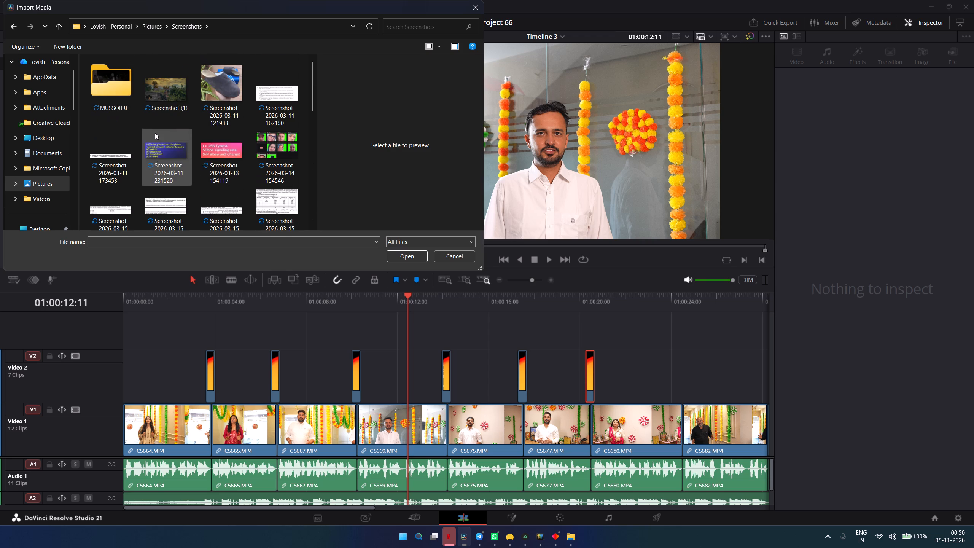
pyautogui.scroll(6, 155, 133)
pyautogui.click(122, 112)
pyautogui.doubleClick(267, 106)
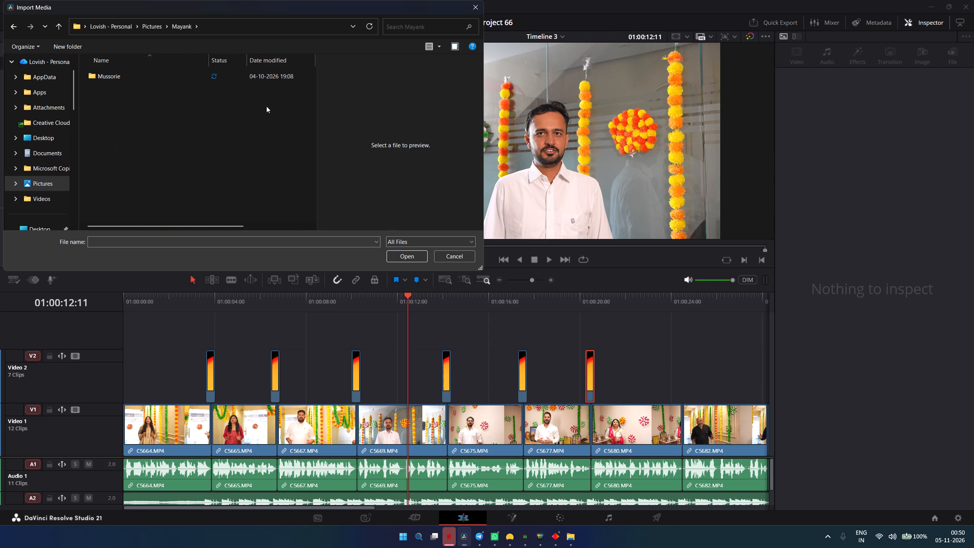
pyautogui.click(175, 97)
pyautogui.doubleClick(228, 70)
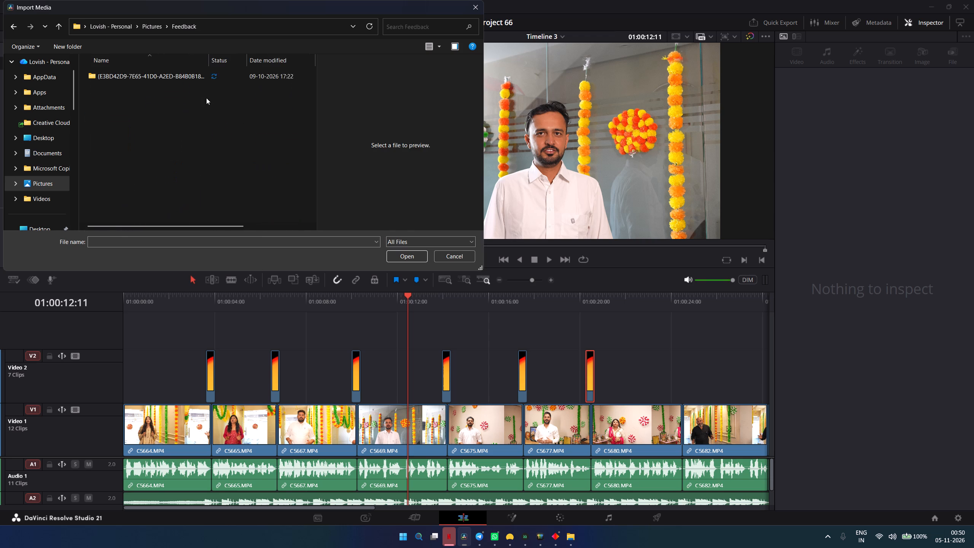
pyautogui.scroll(-3, 194, 115)
pyautogui.click(193, 115)
pyautogui.scroll(-13, 147, 193)
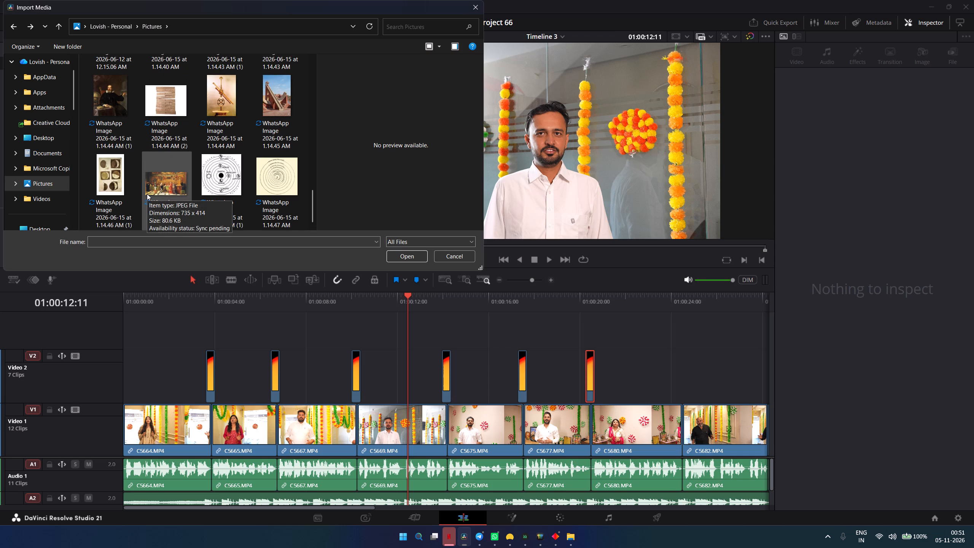
pyautogui.scroll(-1, 38, 174)
# Look through the Downloads, Pictures and Videos folders for the logo file.
pyautogui.click(47, 197)
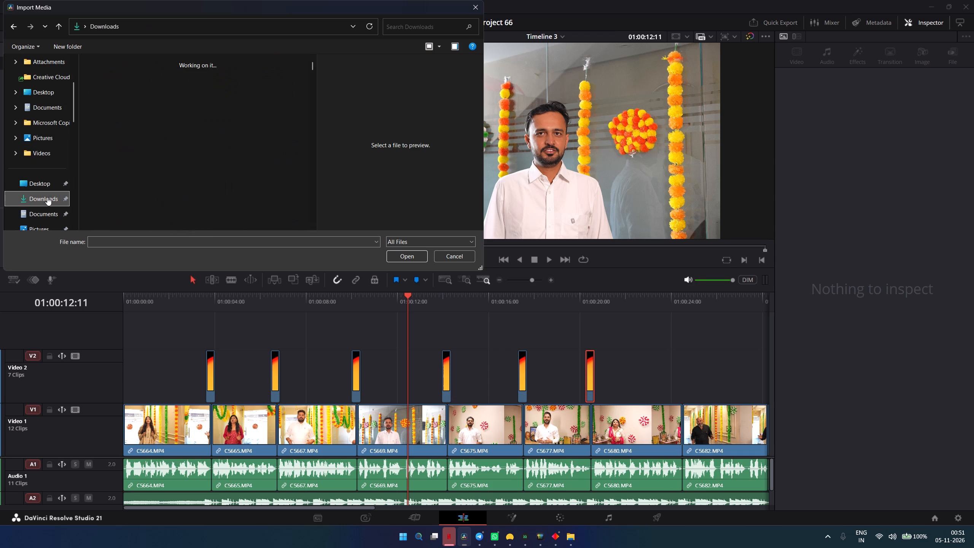
pyautogui.scroll(-1, 48, 196)
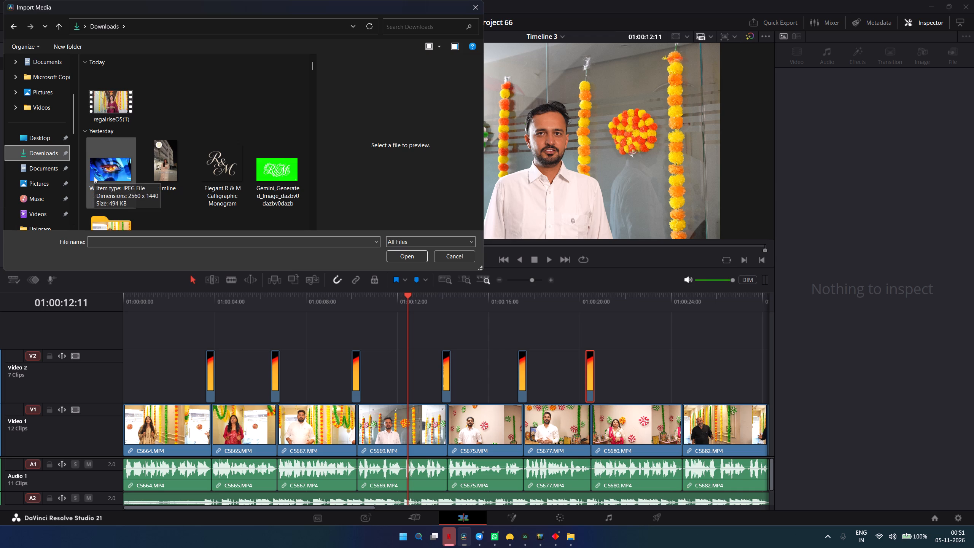
pyautogui.click(50, 192)
pyautogui.click(51, 186)
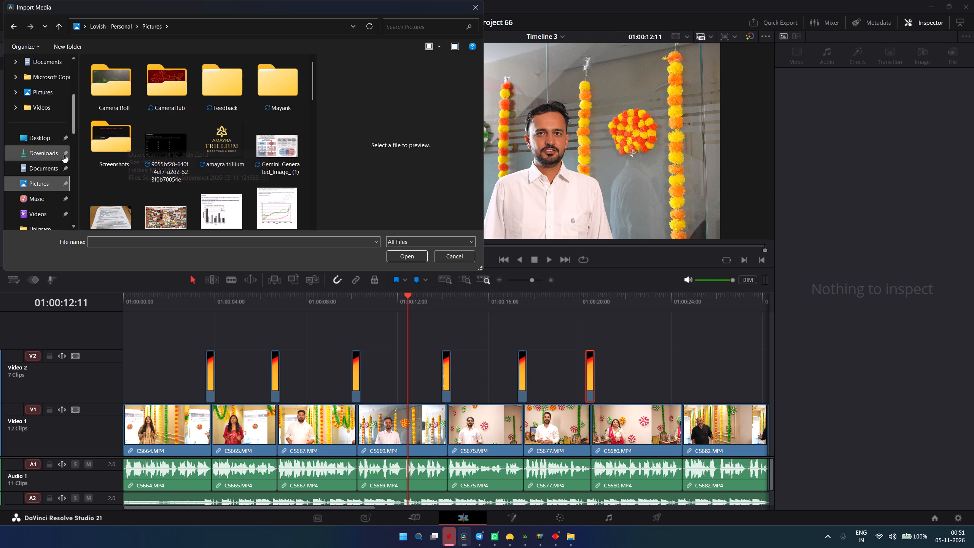
pyautogui.scroll(-2, 49, 173)
pyautogui.click(49, 116)
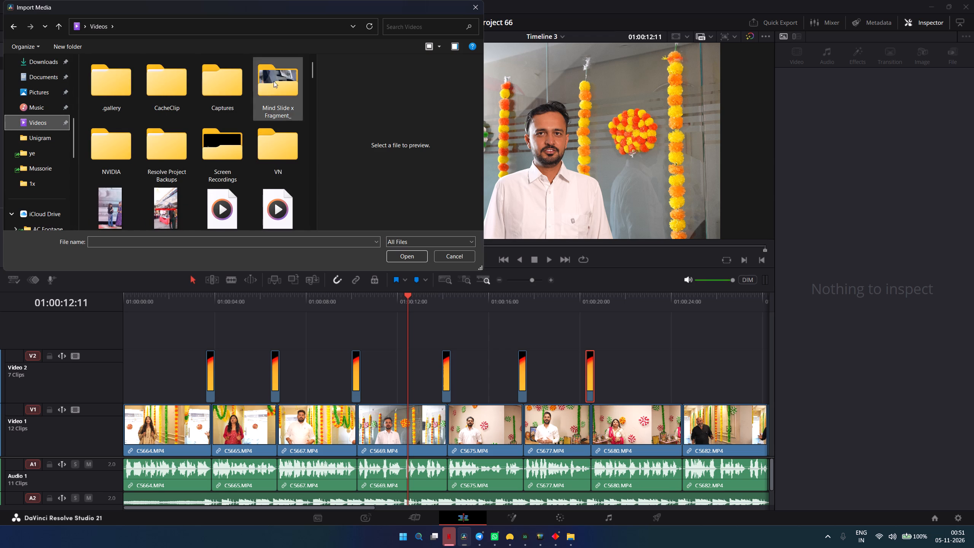
pyautogui.click(231, 108)
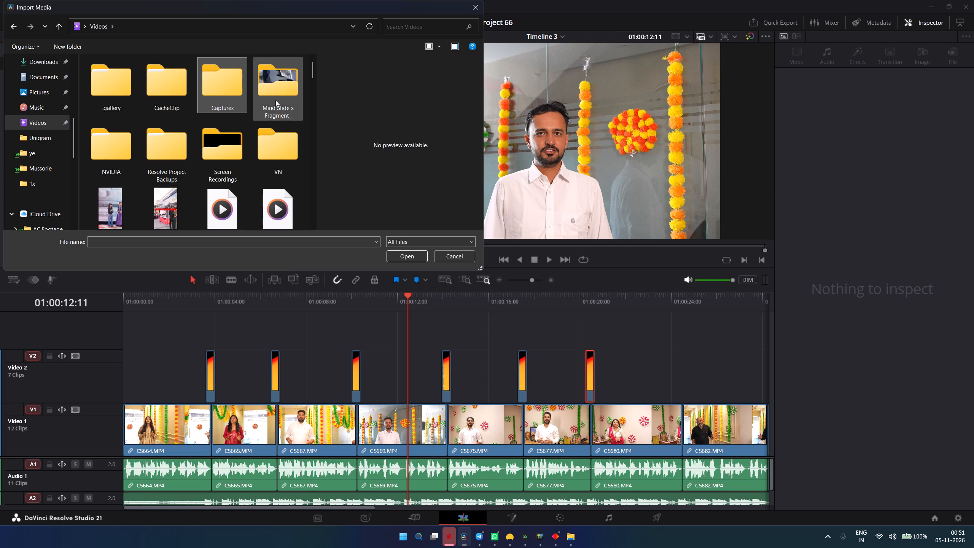
pyautogui.click(121, 132)
pyautogui.scroll(3, 28, 97)
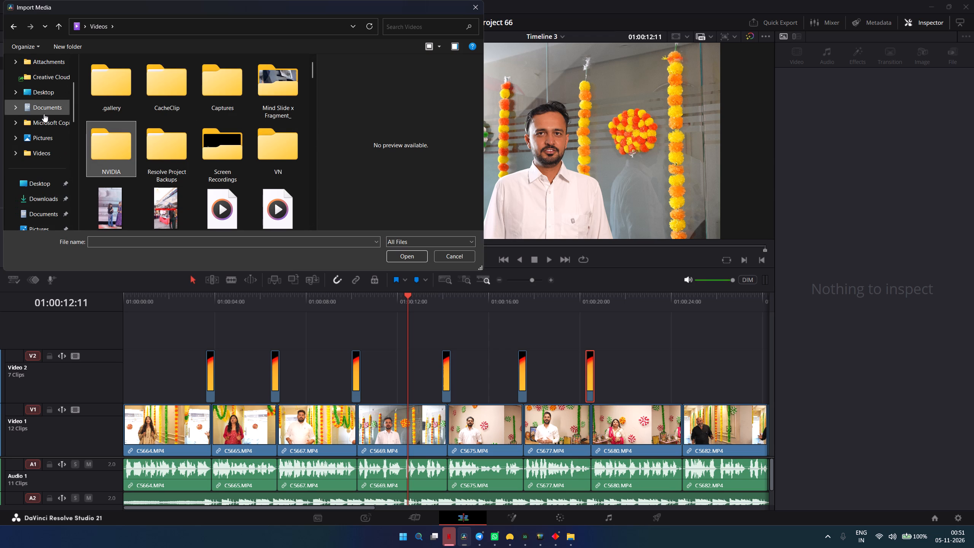
# Import the regalrise logo image from the A1 folder on the Desktop into the Master bin.
pyautogui.click(59, 92)
pyautogui.doubleClick(112, 99)
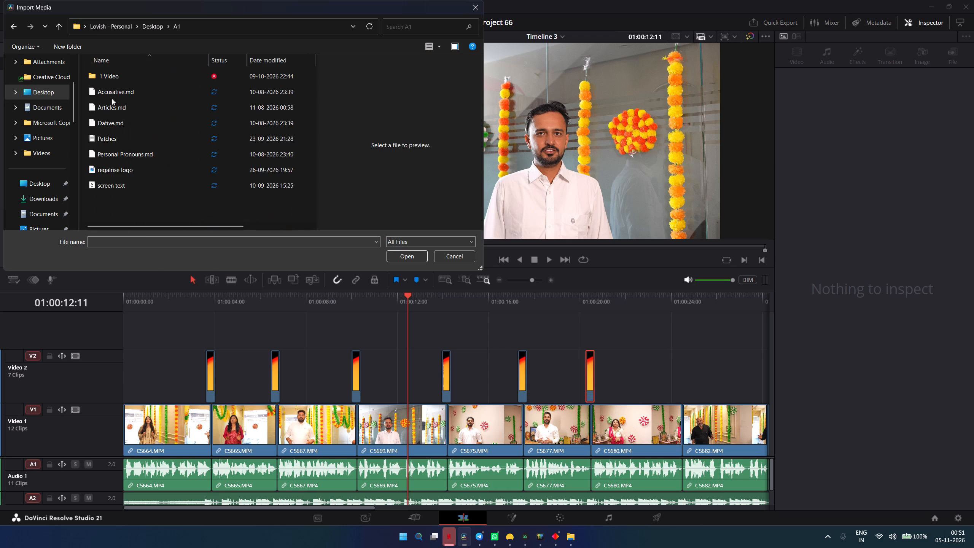
pyautogui.click(131, 169)
pyautogui.click(399, 255)
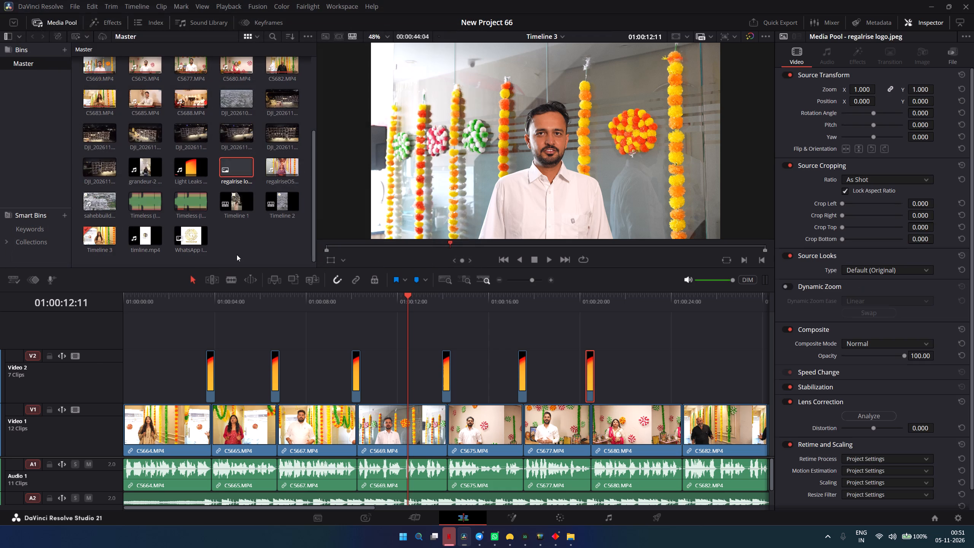
# Place regalrise logo.jpeg on a new Video 3 track at the timeline start and extend it to the end of the last Video 1 clip.
pyautogui.moveTo(245, 177); pyautogui.dragTo(121, 336)
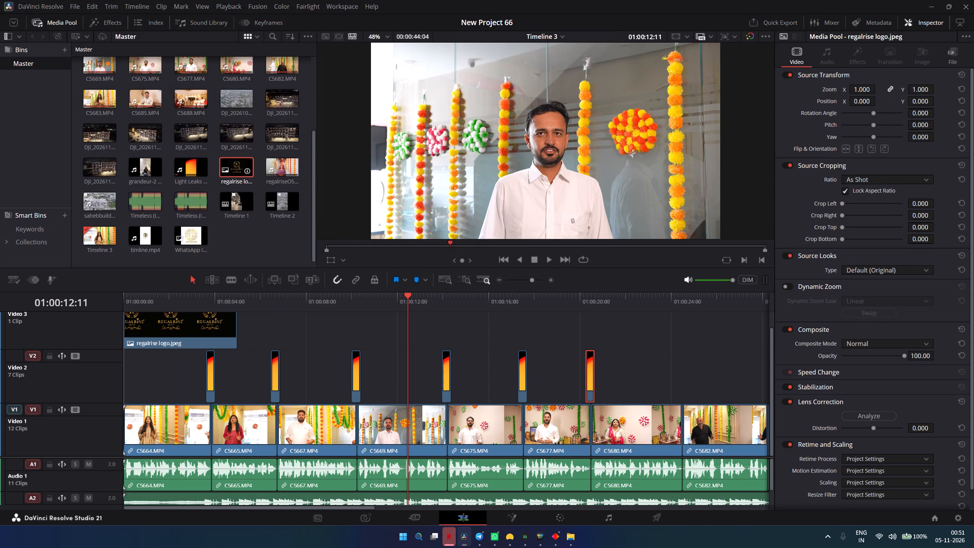
pyautogui.moveTo(121, 336); pyautogui.dragTo(125, 336)
pyautogui.moveTo(236, 331); pyautogui.dragTo(727, 322)
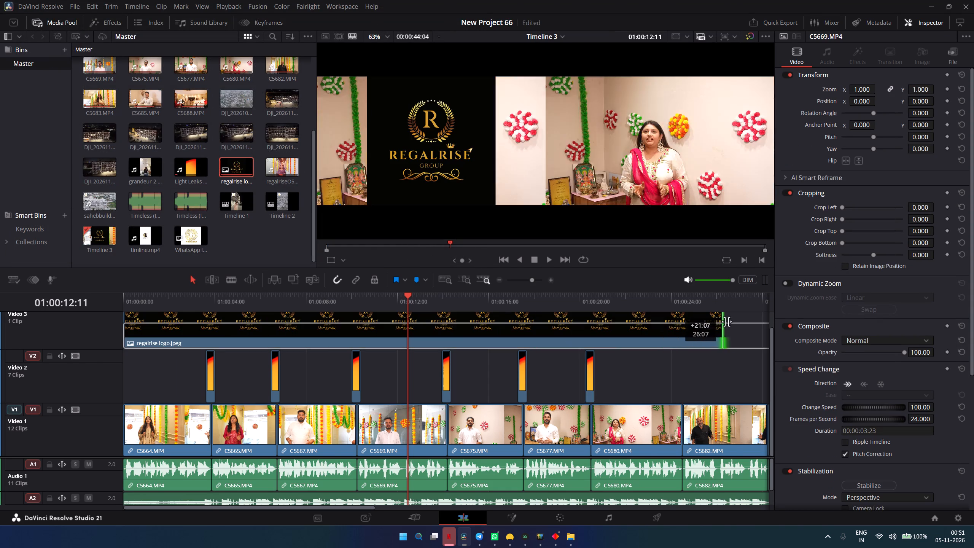
pyautogui.moveTo(727, 322); pyautogui.dragTo(201, 349)
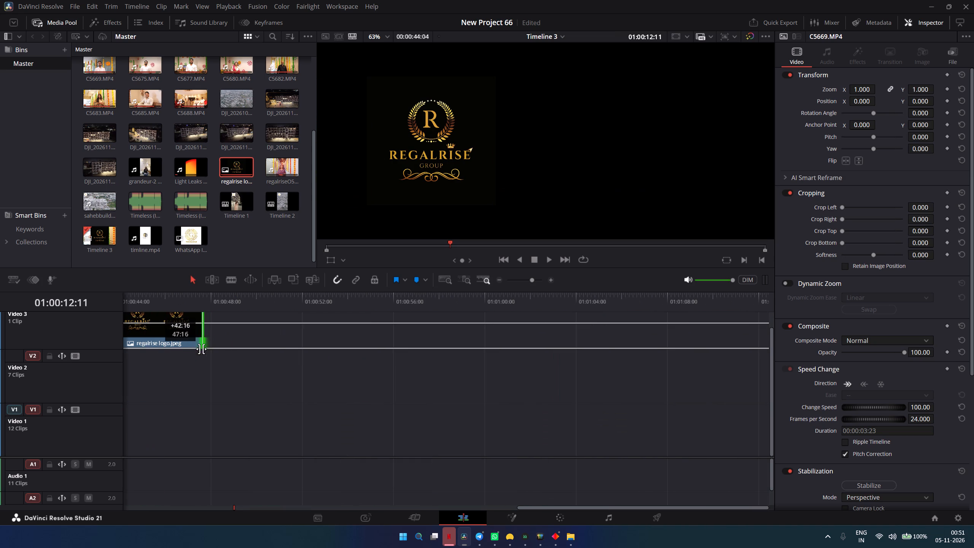
pyautogui.moveTo(201, 349); pyautogui.dragTo(675, 338)
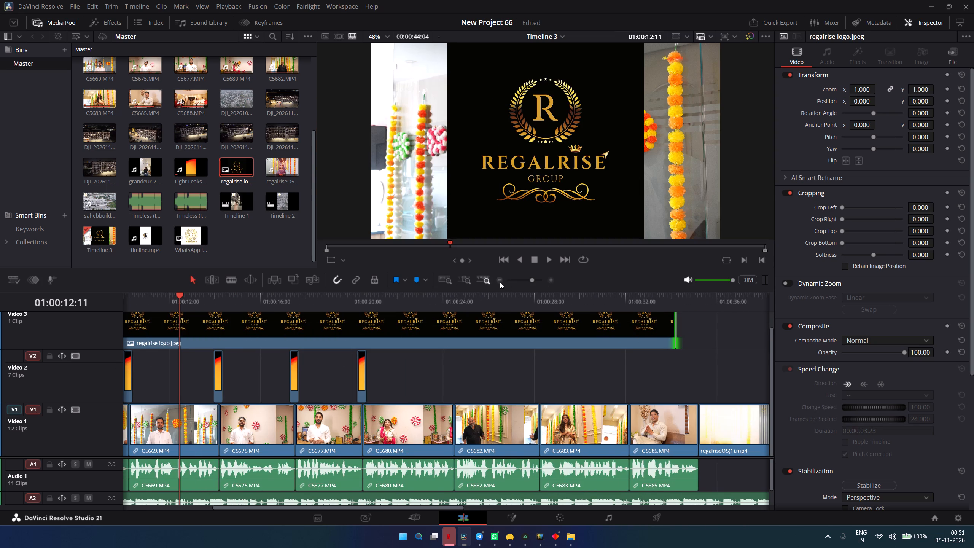
pyautogui.doubleClick(500, 283)
pyautogui.moveTo(318, 337); pyautogui.dragTo(326, 338)
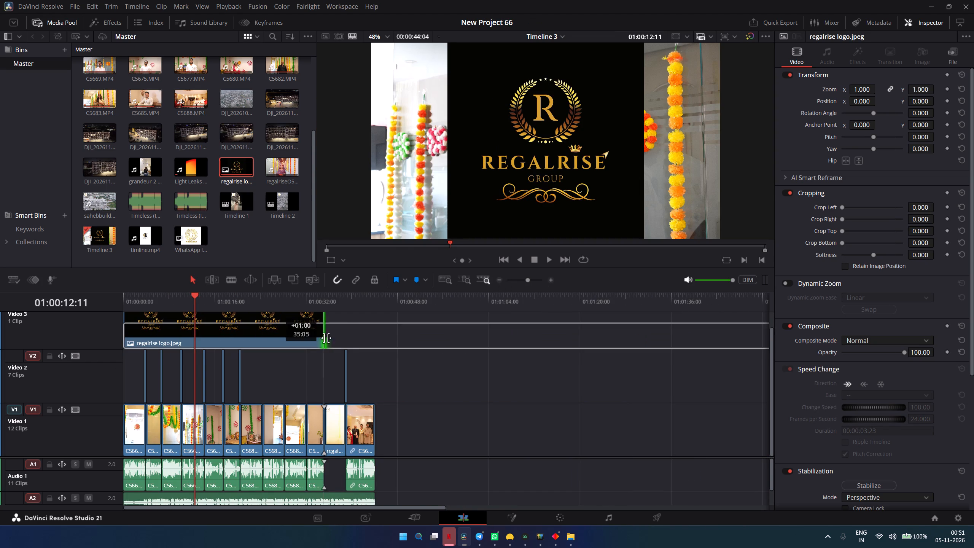
pyautogui.moveTo(326, 338); pyautogui.dragTo(372, 339)
# Shrink the Video 3 logo to zoom 0.230 and move it to the frame's upper-left corner at position X -1421, Y 381.
pyautogui.moveTo(363, 299); pyautogui.dragTo(81, 312)
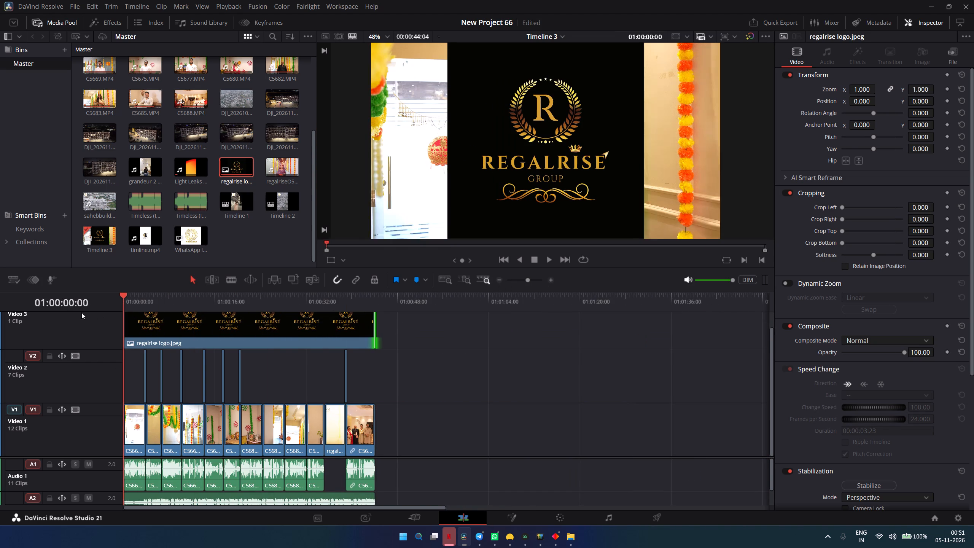
pyautogui.click(210, 320)
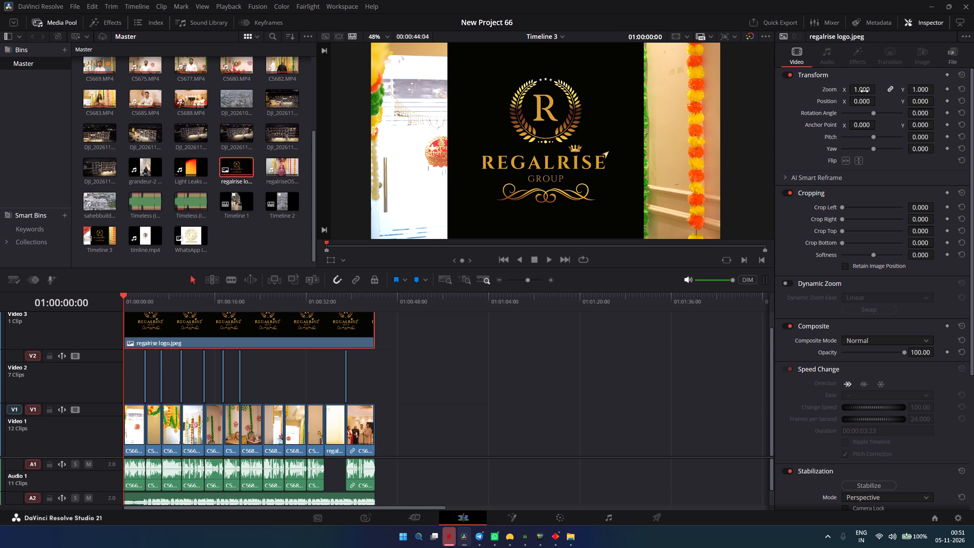
pyautogui.moveTo(864, 91); pyautogui.dragTo(832, 98)
pyautogui.moveTo(865, 102); pyautogui.dragTo(865, 102)
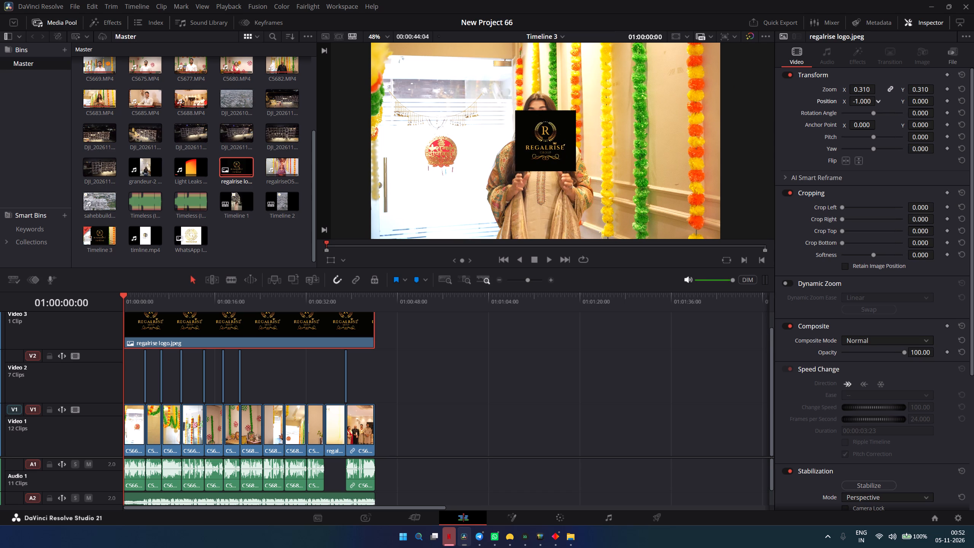
pyautogui.moveTo(865, 102); pyautogui.dragTo(189, 221)
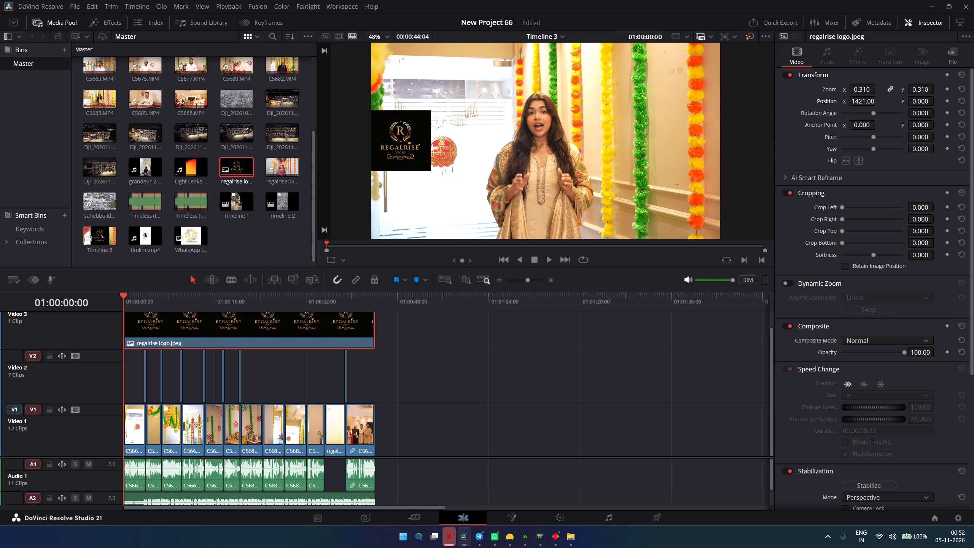
pyautogui.moveTo(917, 102); pyautogui.dragTo(618, 279)
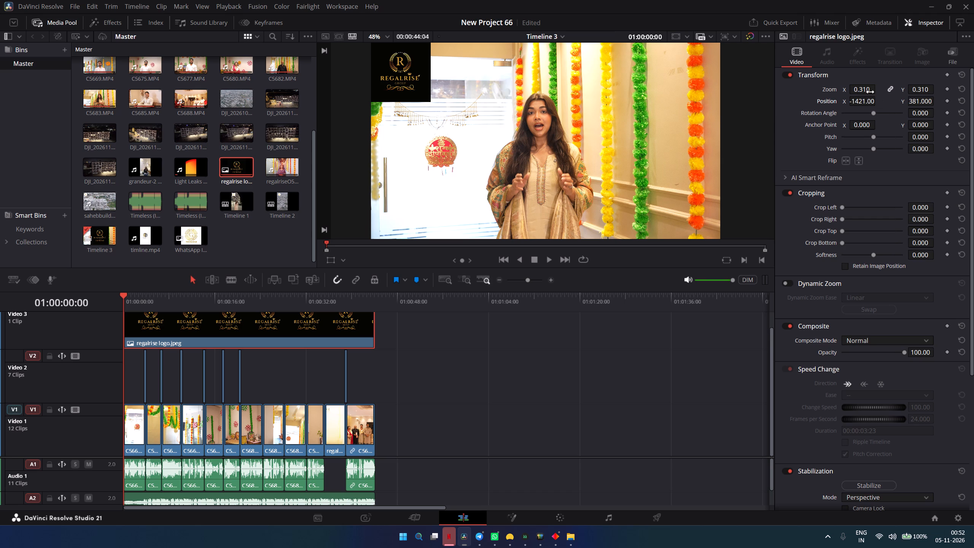
pyautogui.moveTo(863, 88); pyautogui.dragTo(859, 89)
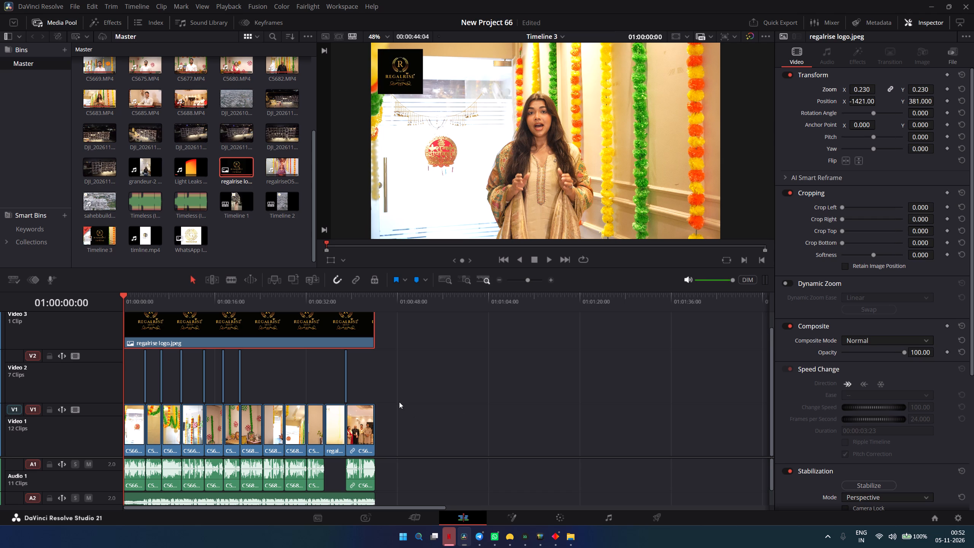
# Scrub through the later speaker clips and the regalriseOS(1).mp4 clip to check the logo placement.
pyautogui.moveTo(259, 300); pyautogui.dragTo(286, 299)
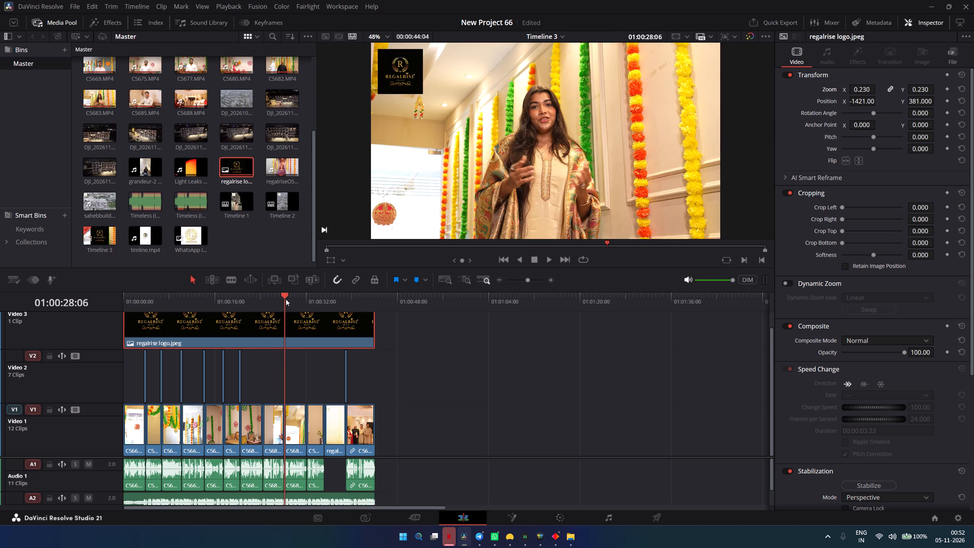
pyautogui.moveTo(286, 299); pyautogui.dragTo(271, 315)
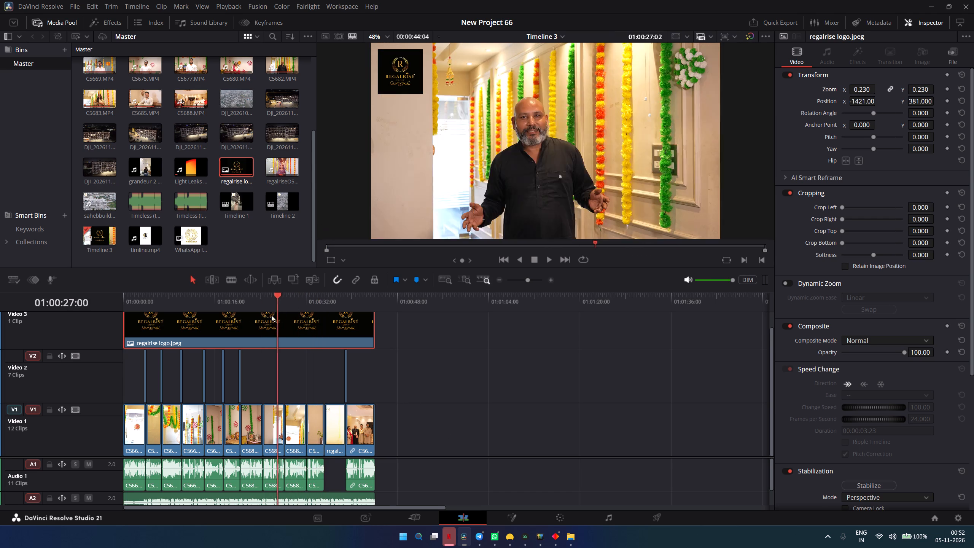
pyautogui.moveTo(271, 315); pyautogui.dragTo(332, 316)
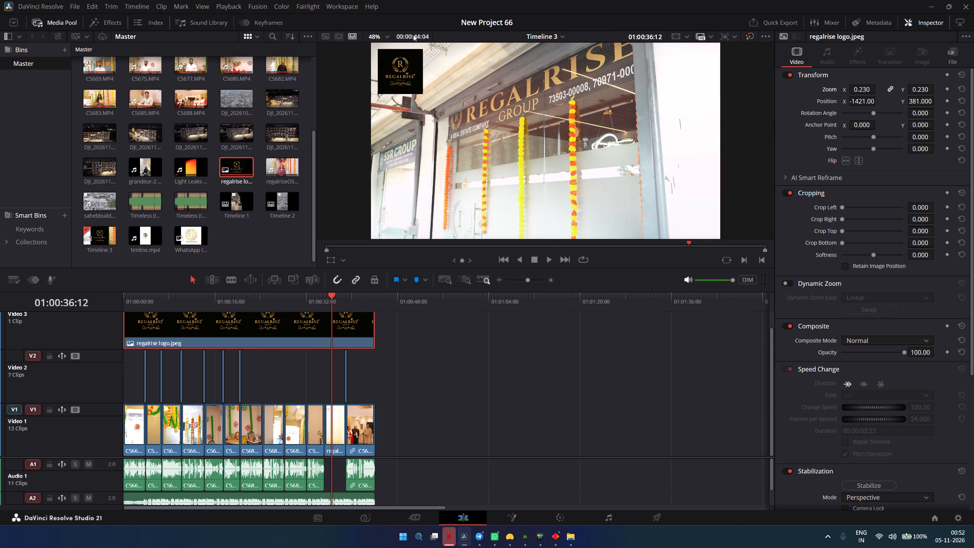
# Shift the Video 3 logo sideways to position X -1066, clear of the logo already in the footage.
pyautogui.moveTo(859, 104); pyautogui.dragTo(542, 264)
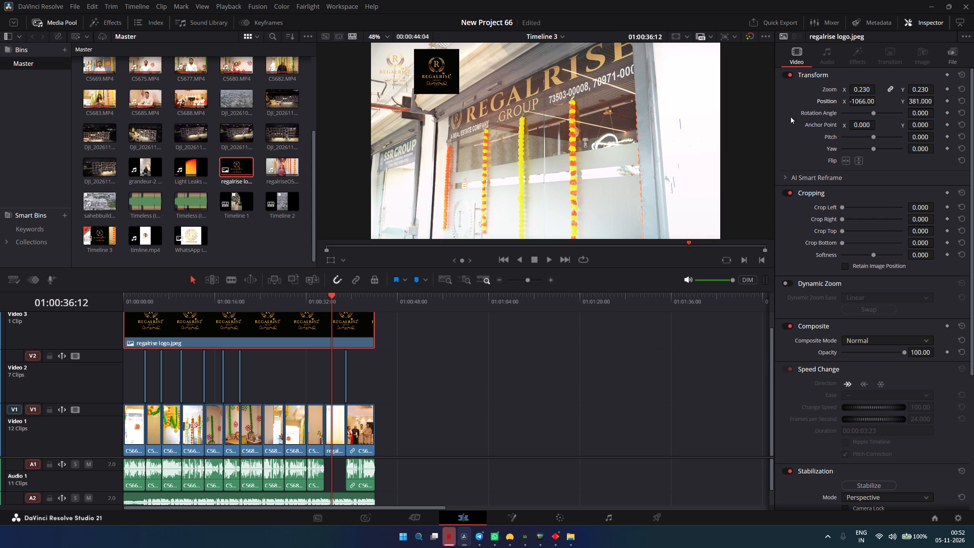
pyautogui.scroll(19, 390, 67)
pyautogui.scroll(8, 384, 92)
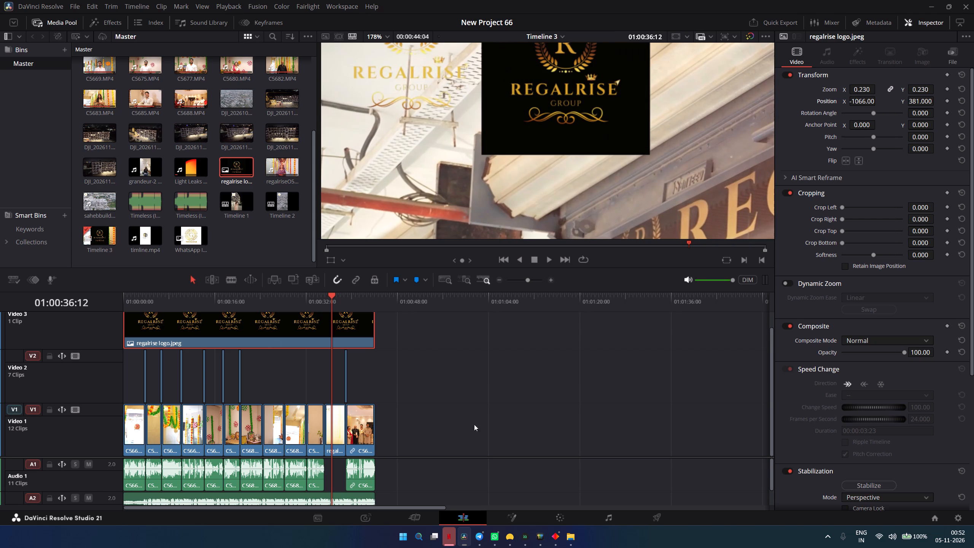
# Key out the black background of the Video 3 logo in Fusion with a LumaKeyer after the regalrise logo.jpeg node.
pyautogui.click(518, 522)
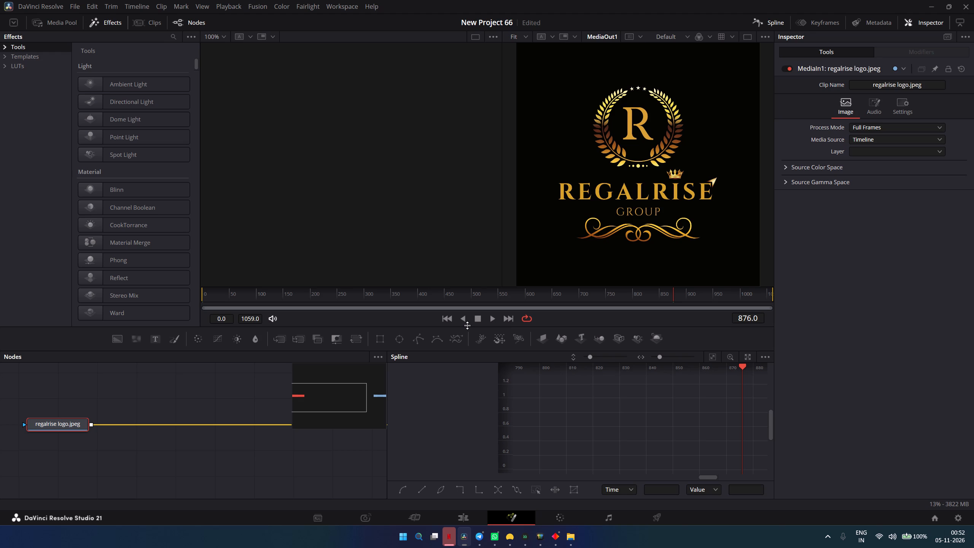
pyautogui.hotkey('shift', 'space')
pyautogui.write('luma')
pyautogui.press('Down')
pyautogui.press('Return')
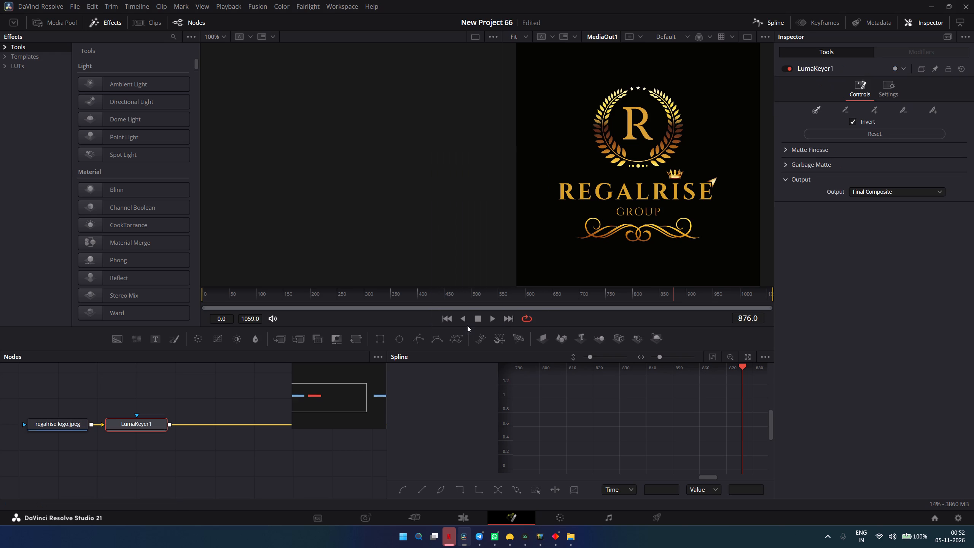
pyautogui.click(812, 113)
pyautogui.click(820, 110)
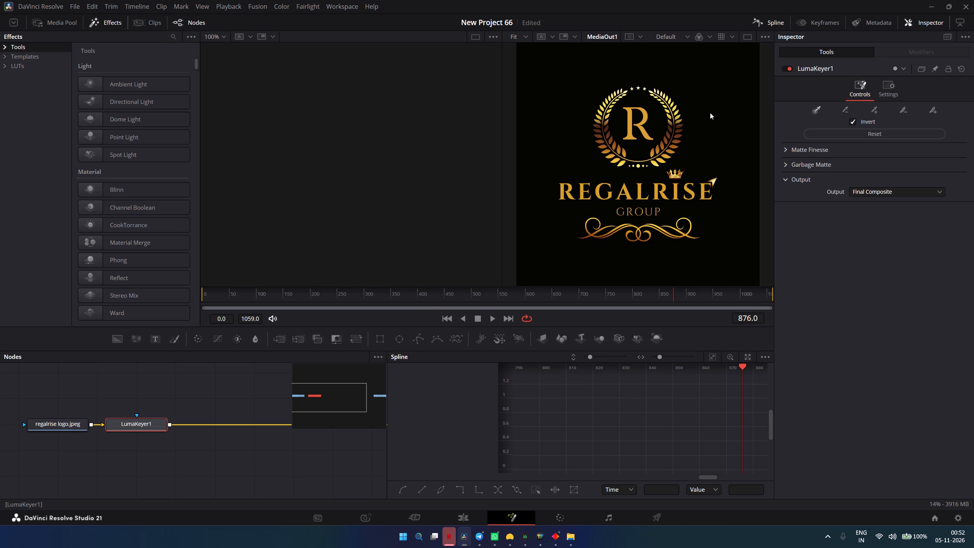
pyautogui.click(710, 112)
pyautogui.click(460, 513)
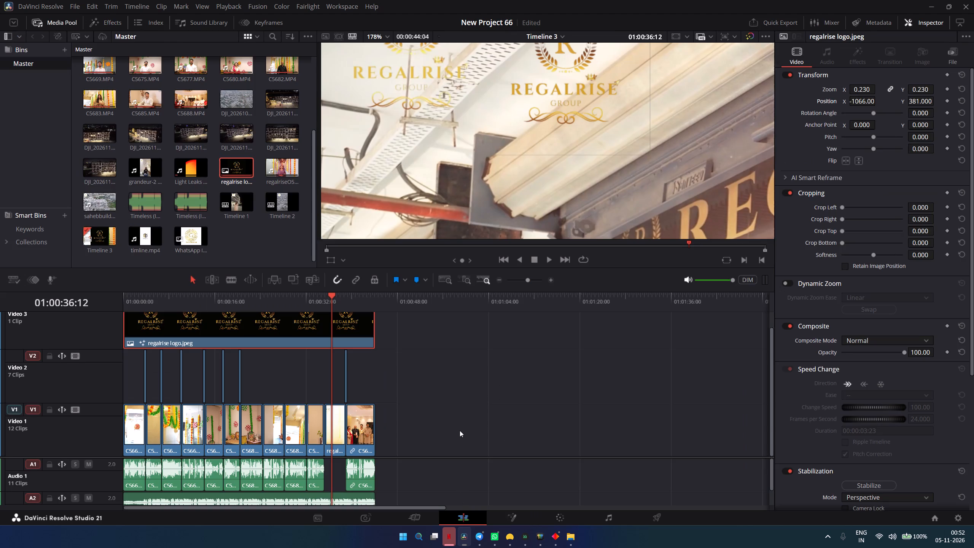
pyautogui.scroll(5, 505, 113)
pyautogui.scroll(-8, 505, 113)
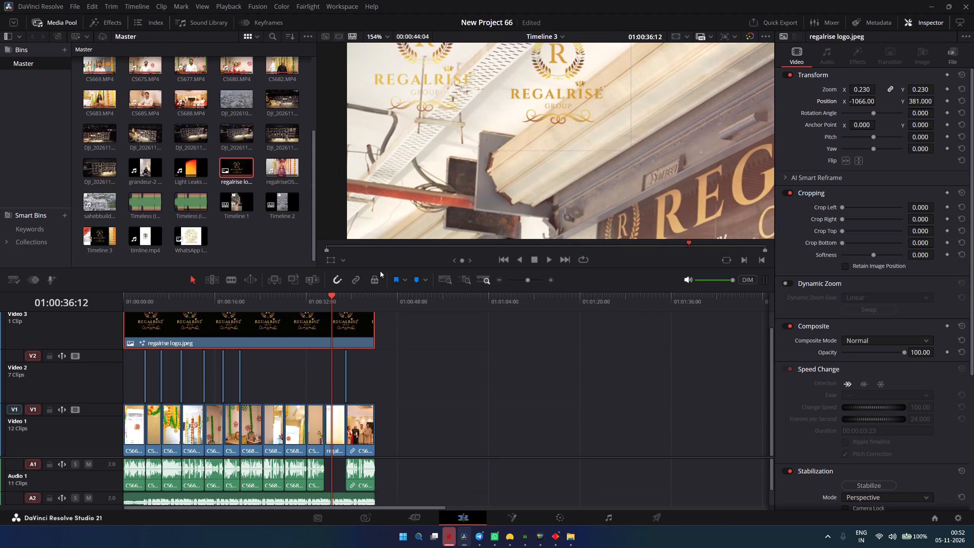
# Add a Rectangle mask about 0.785 wide and 0.808 high around the logo and reconnect it from the LumaKeyer to the regalrise logo.jpeg node.
pyautogui.click(520, 518)
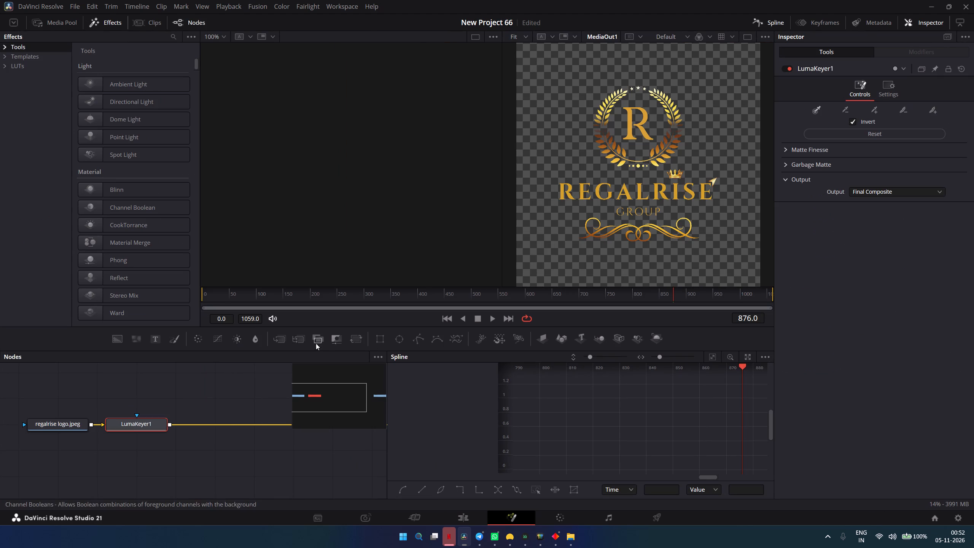
pyautogui.click(377, 341)
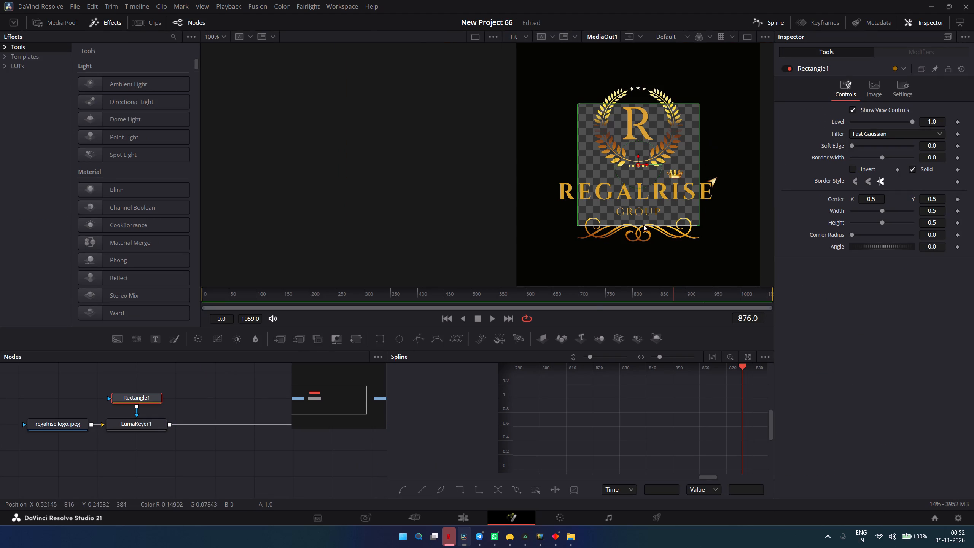
pyautogui.moveTo(697, 225); pyautogui.dragTo(732, 262)
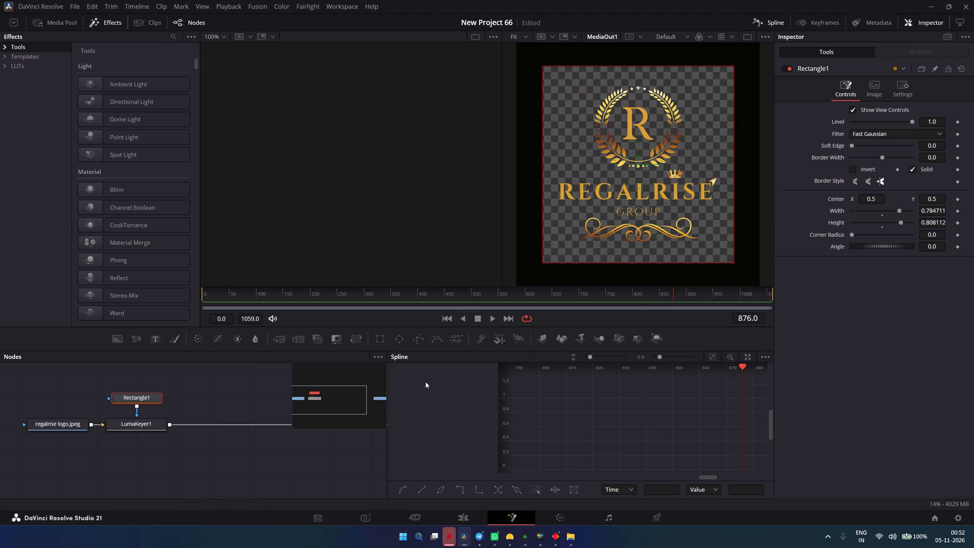
pyautogui.moveTo(137, 400); pyautogui.dragTo(81, 408)
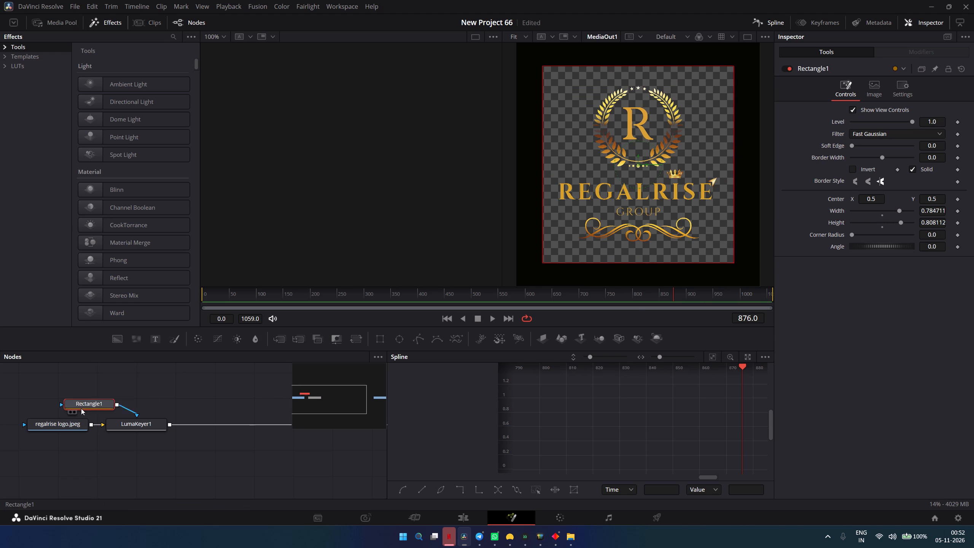
pyautogui.moveTo(81, 408); pyautogui.dragTo(39, 411)
pyautogui.moveTo(137, 416); pyautogui.dragTo(27, 424)
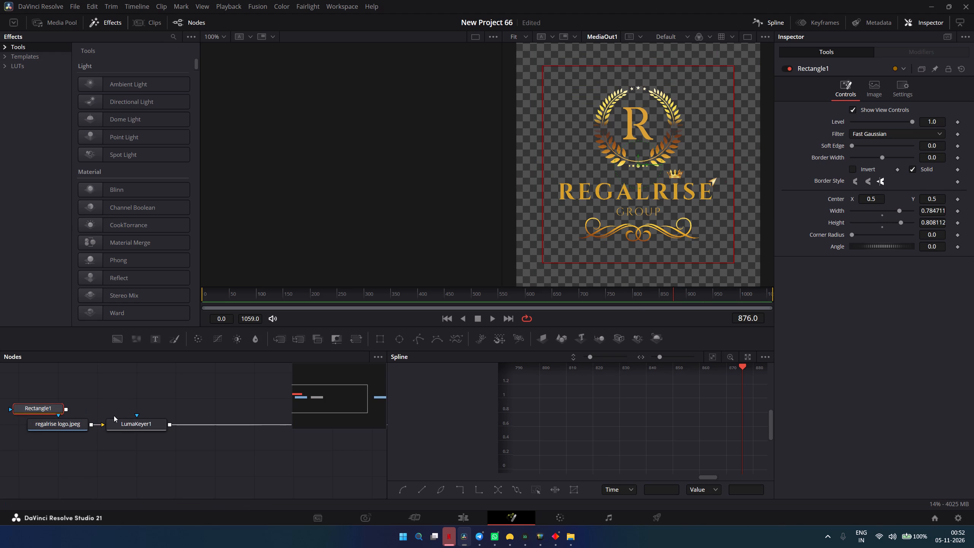
pyautogui.moveTo(51, 410); pyautogui.dragTo(27, 402)
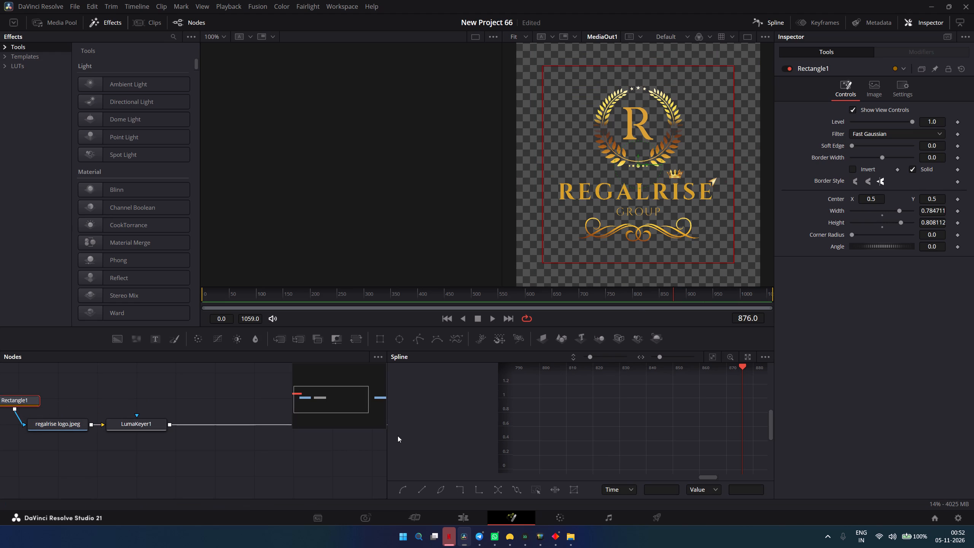
pyautogui.click(467, 516)
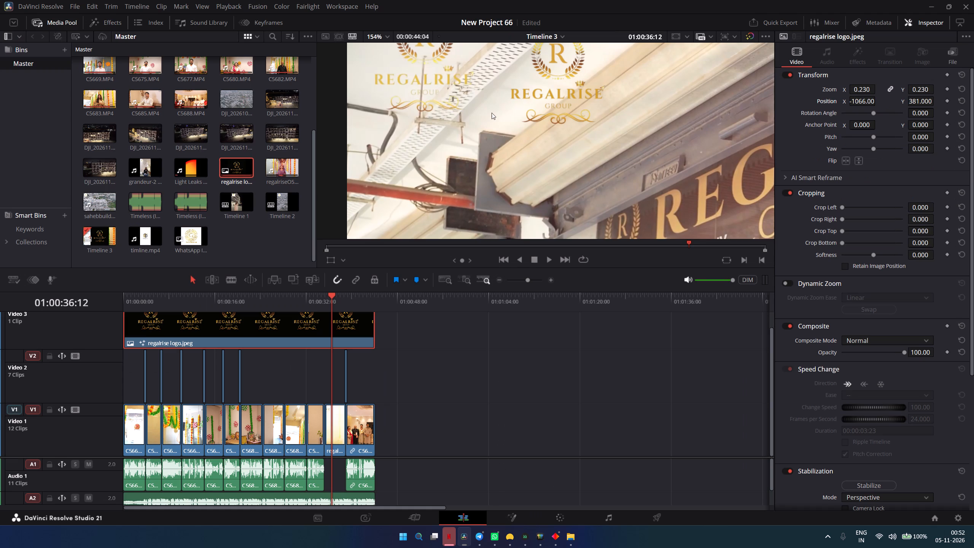
# Align the Video 3 logo over the logo in the regalriseOS(1).mp4 footage at position X -1472, Y 406, with zoom 0.250.
pyautogui.scroll(1, 479, 126)
pyautogui.scroll(-10, 477, 129)
pyautogui.scroll(-5, 614, 179)
pyautogui.scroll(6, 532, 107)
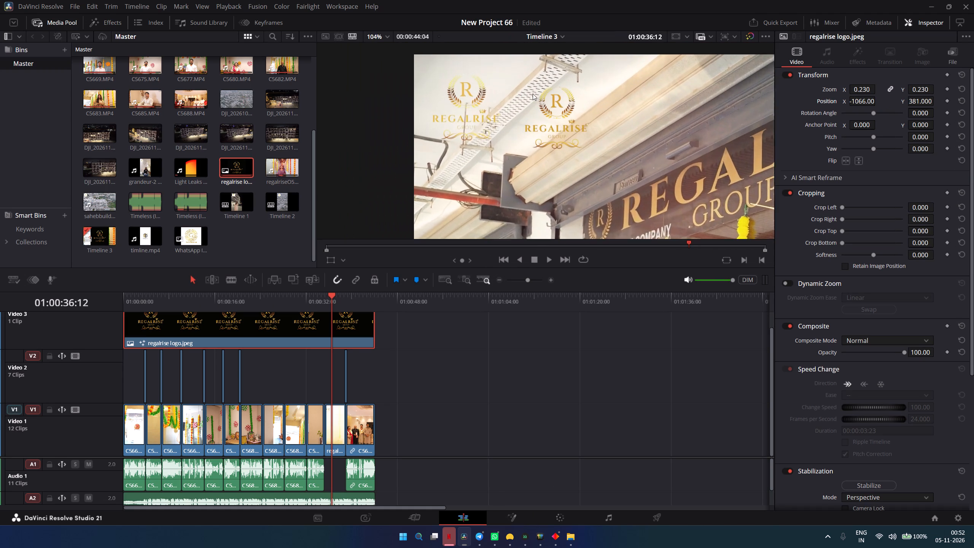
pyautogui.scroll(5, 533, 94)
pyautogui.moveTo(866, 100); pyautogui.dragTo(707, 134)
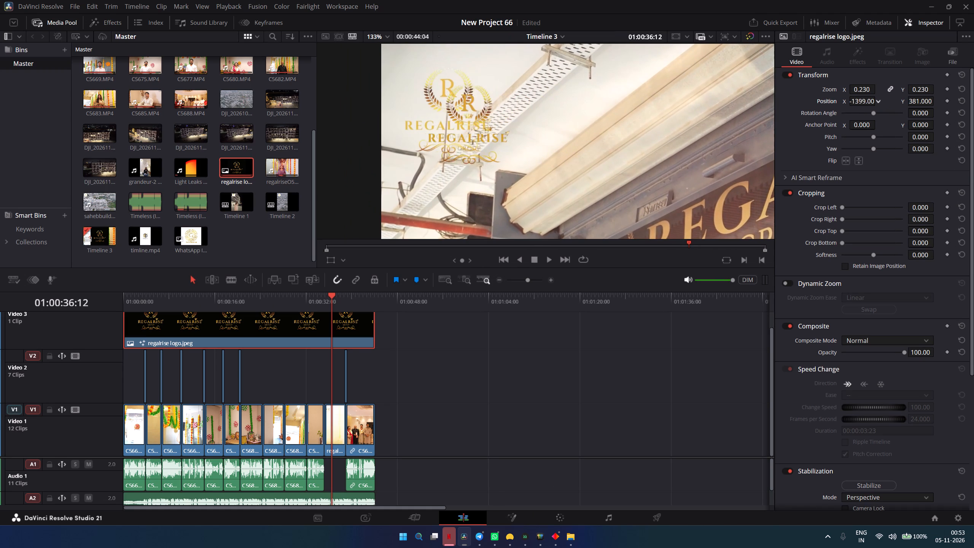
pyautogui.moveTo(707, 134); pyautogui.dragTo(671, 139)
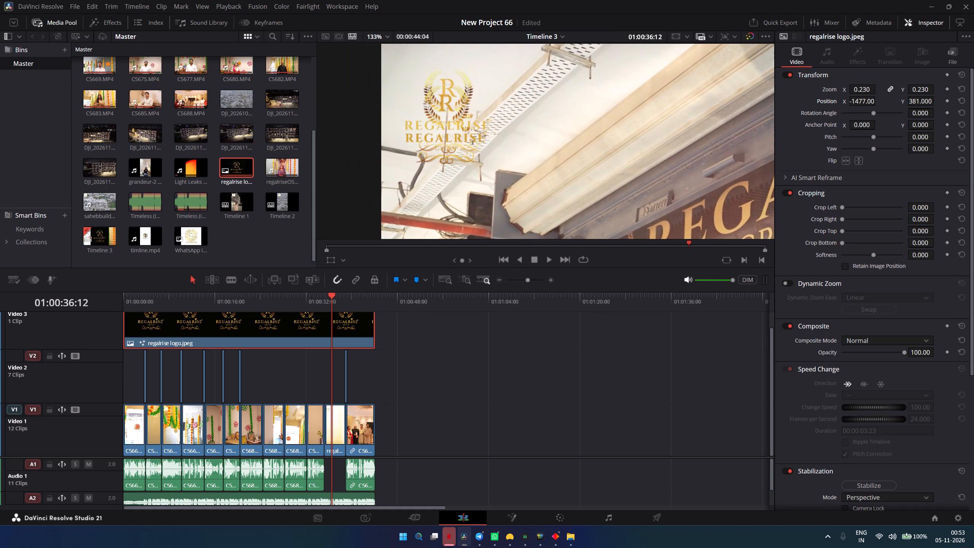
pyautogui.moveTo(925, 104); pyautogui.dragTo(937, 105)
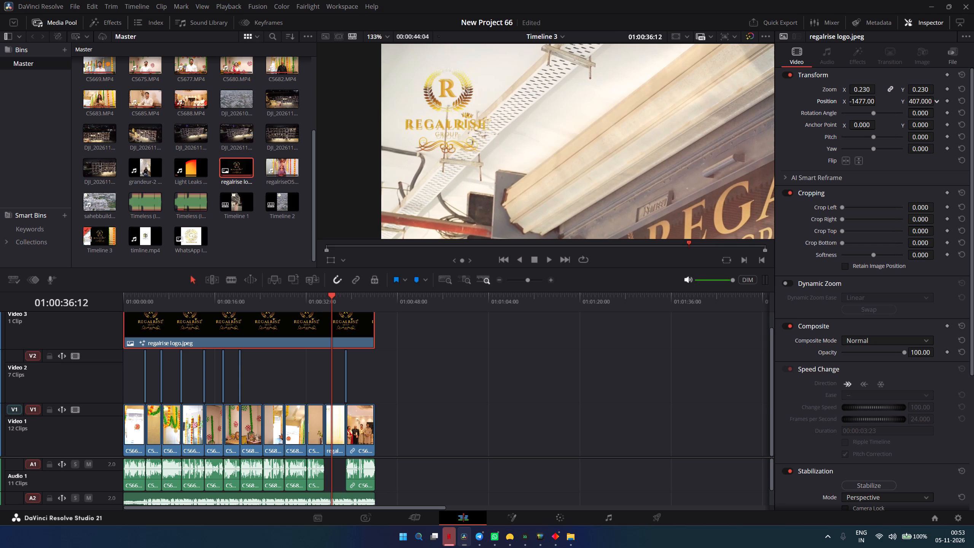
pyautogui.moveTo(937, 105); pyautogui.dragTo(936, 105)
pyautogui.click(869, 102)
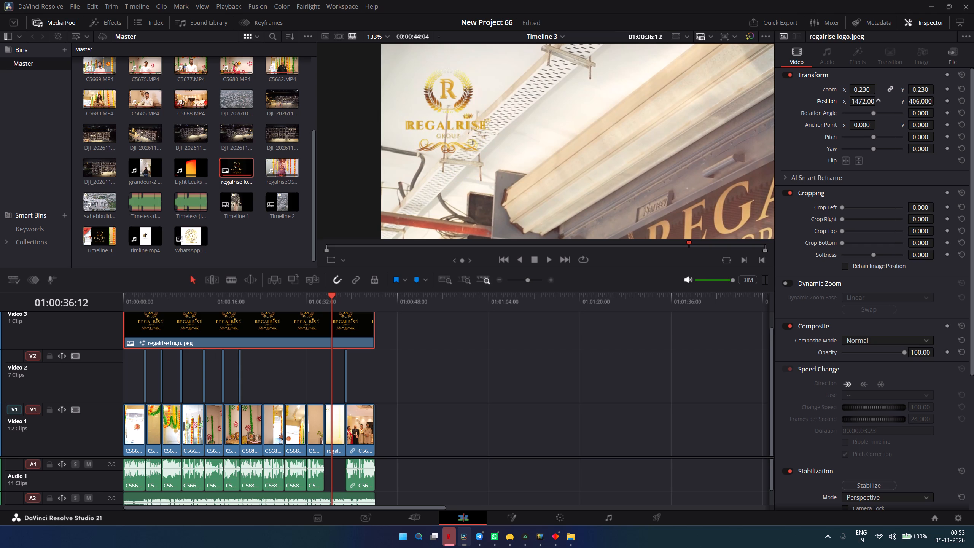
pyautogui.click(864, 92)
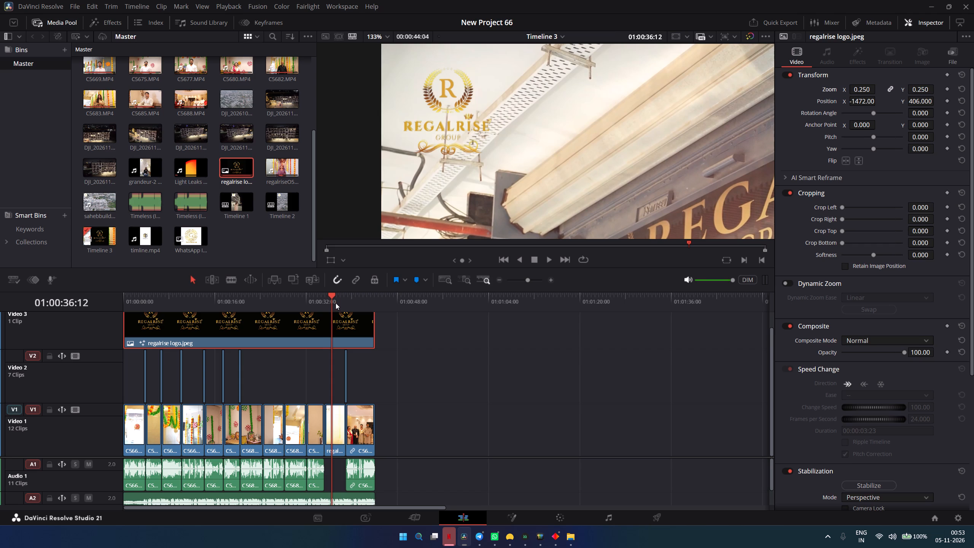
# Scrub through the whole timeline to check the keyed logo over all the clips.
pyautogui.moveTo(335, 303); pyautogui.dragTo(361, 302)
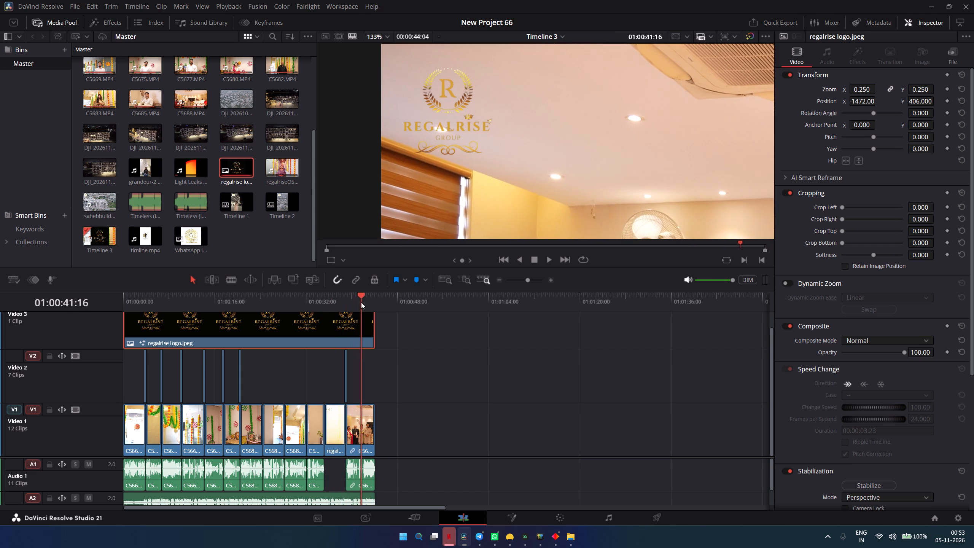
pyautogui.moveTo(361, 302); pyautogui.dragTo(367, 327)
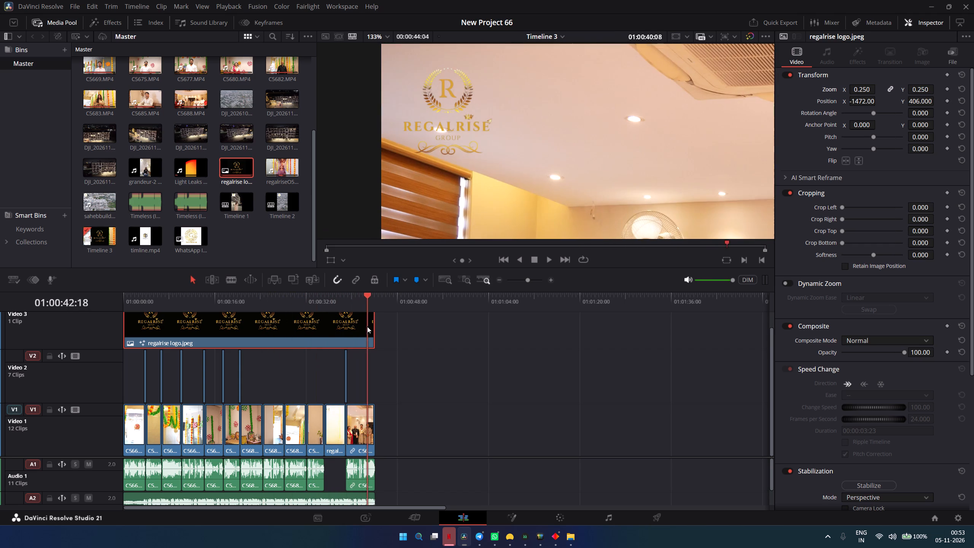
pyautogui.moveTo(367, 327); pyautogui.dragTo(69, 339)
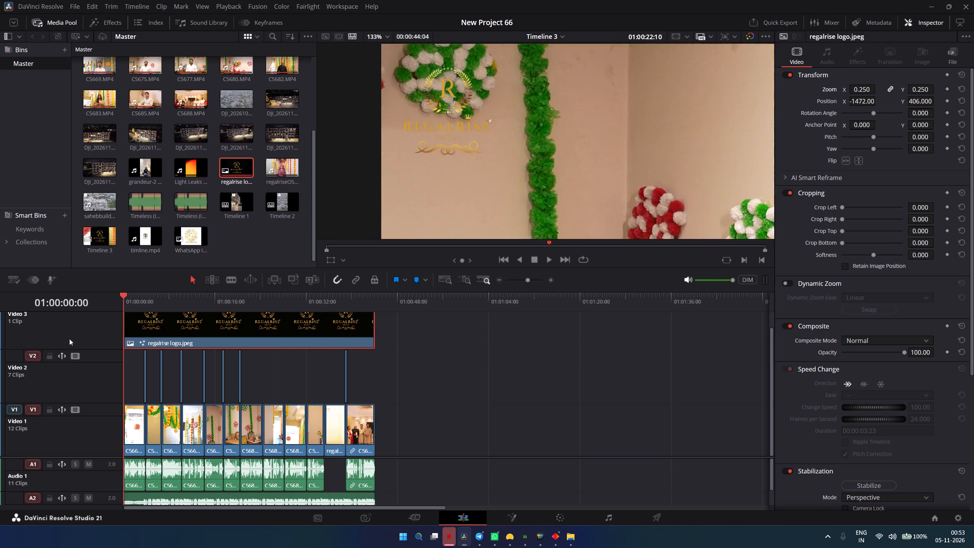
pyautogui.moveTo(69, 339); pyautogui.dragTo(378, 368)
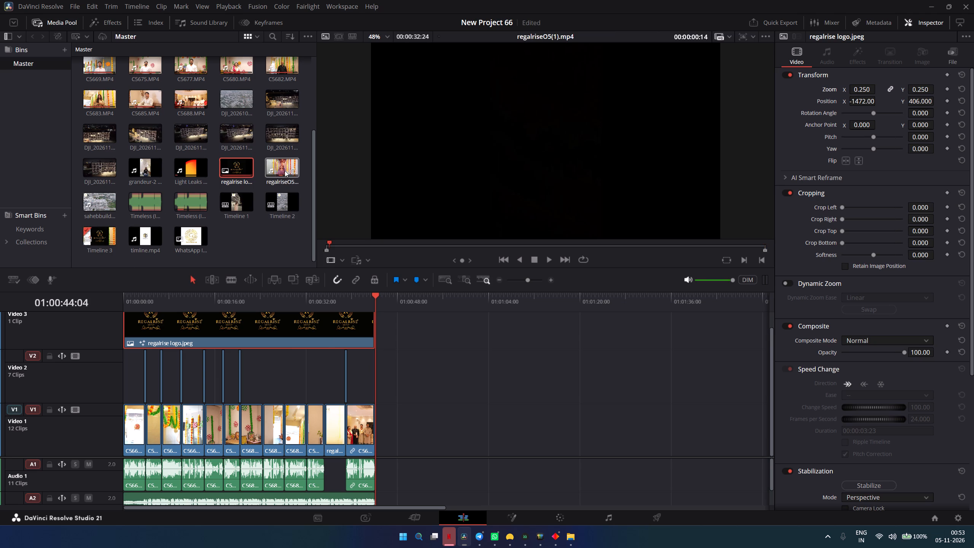
# Preview regalriseOS(1).mp4, place it in empty space on Video 2, and trim its start to the last 1 second 19 frames.
pyautogui.click(285, 170)
pyautogui.press('space')
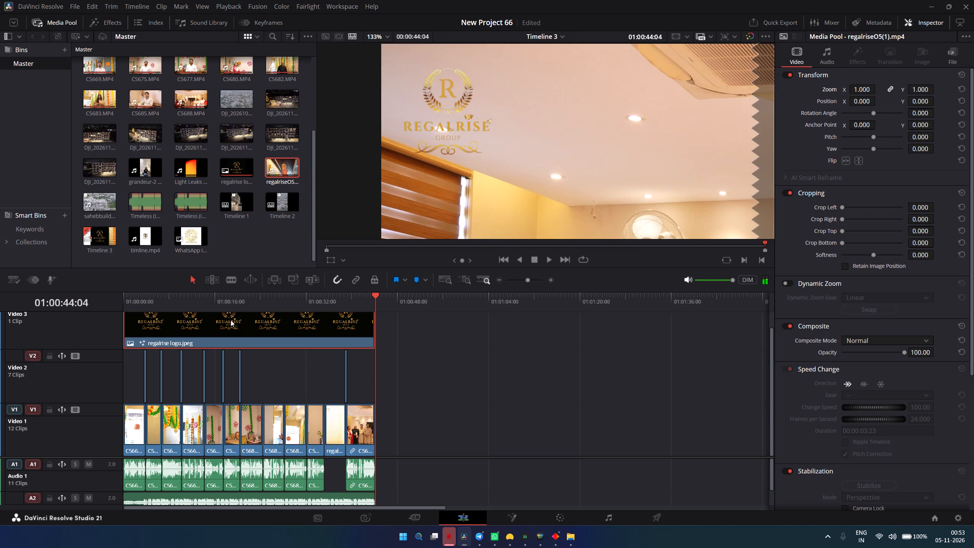
pyautogui.press('space')
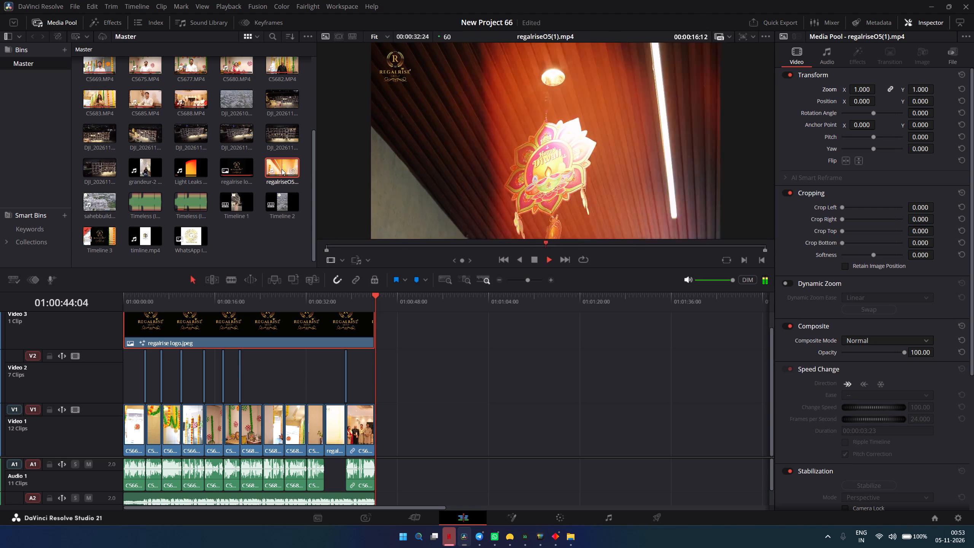
pyautogui.press('space')
pyautogui.press('space')
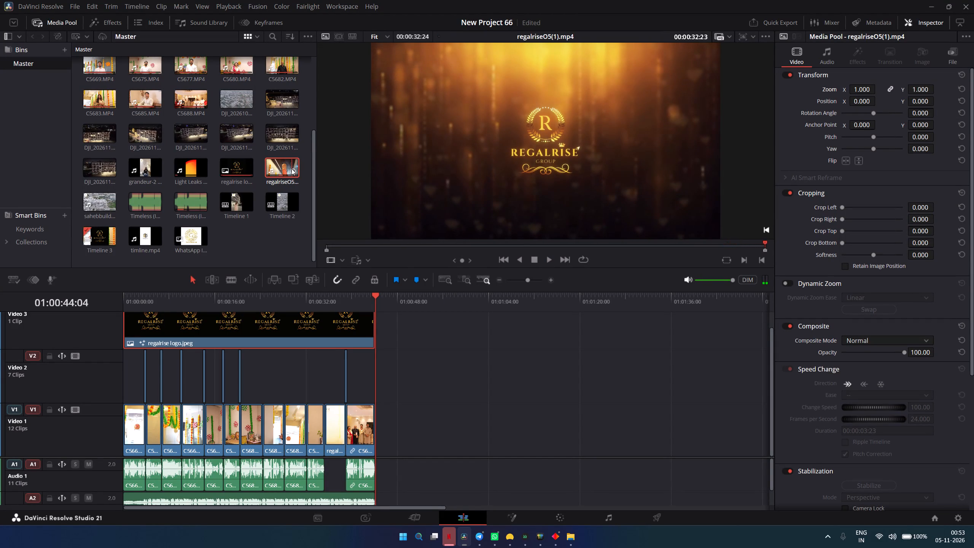
pyautogui.moveTo(289, 168); pyautogui.dragTo(436, 389)
pyautogui.moveTo(437, 379); pyautogui.dragTo(506, 390)
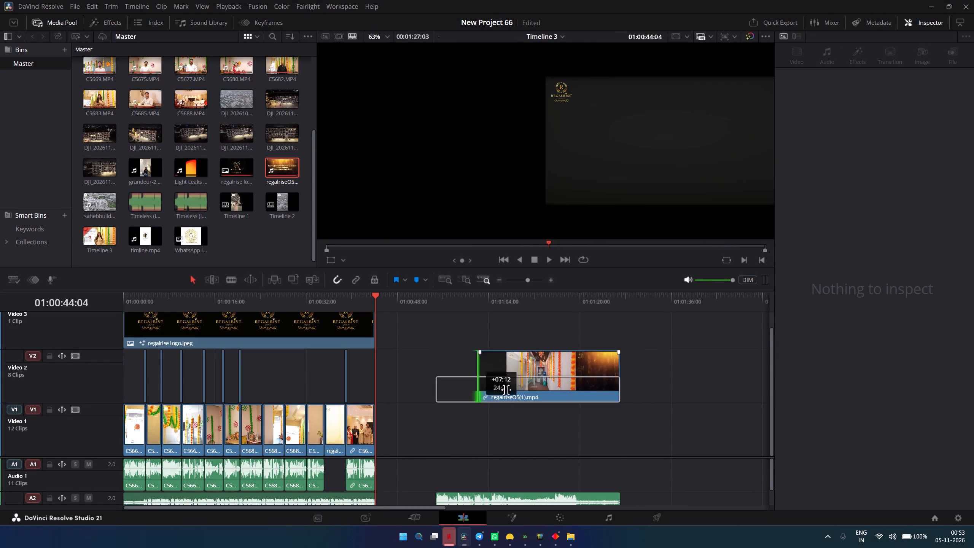
pyautogui.moveTo(506, 390); pyautogui.dragTo(611, 397)
pyautogui.moveTo(608, 296); pyautogui.dragTo(609, 299)
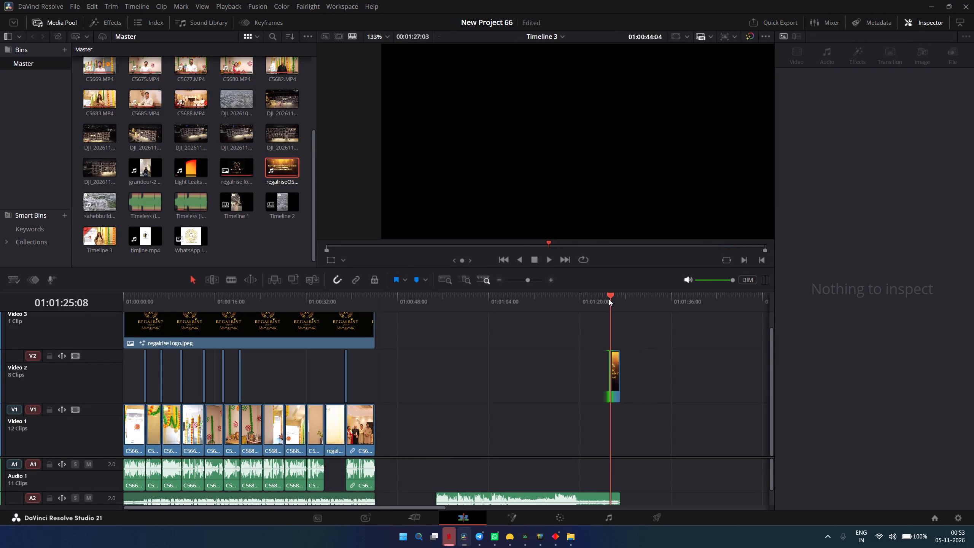
pyautogui.moveTo(609, 299); pyautogui.dragTo(613, 306)
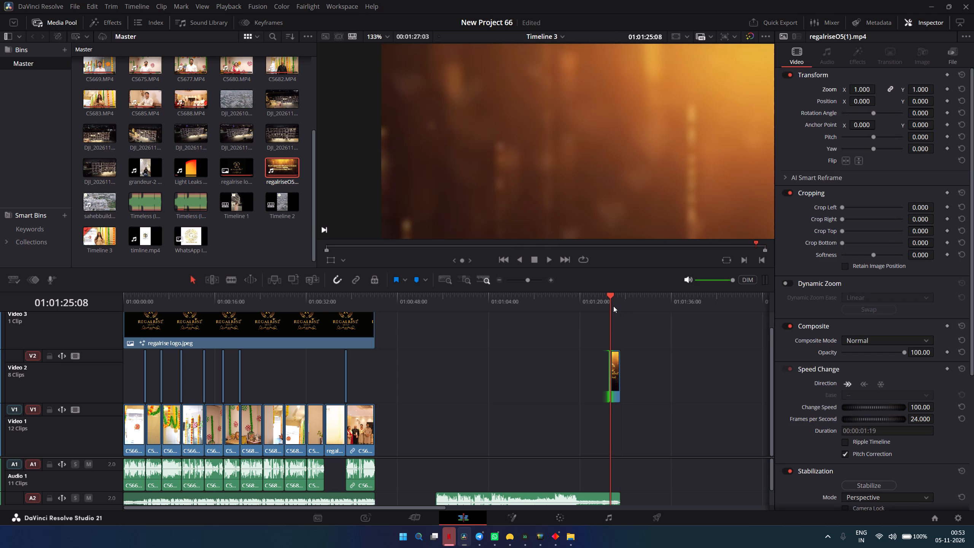
pyautogui.press('space')
pyautogui.press('space')
# Delete the trimmed regalriseOS(1).mp4 clip's audio and move its video to Video 1, directly after the last clip.
pyautogui.click(615, 379)
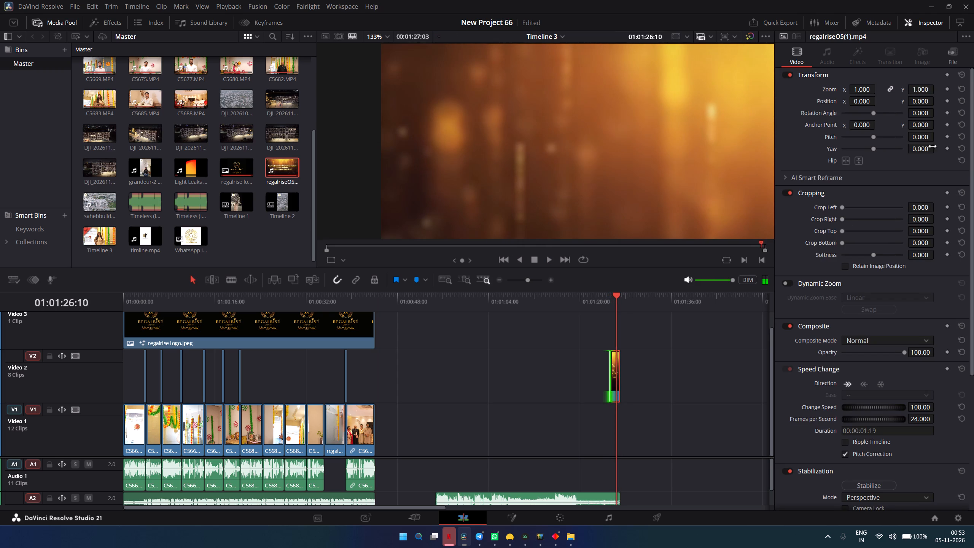
pyautogui.click(588, 495)
pyautogui.press('BackSpace')
pyautogui.moveTo(615, 380); pyautogui.dragTo(383, 438)
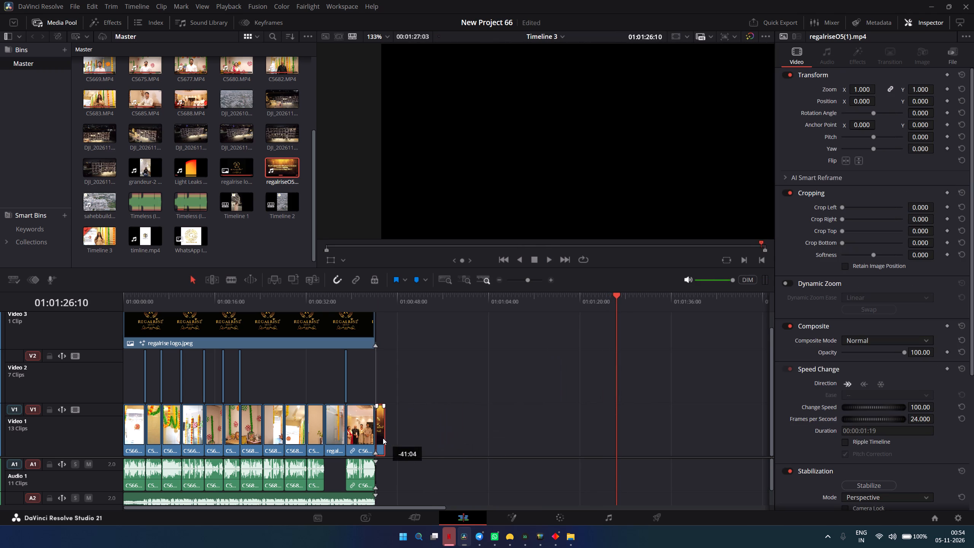
pyautogui.moveTo(383, 438); pyautogui.dragTo(382, 438)
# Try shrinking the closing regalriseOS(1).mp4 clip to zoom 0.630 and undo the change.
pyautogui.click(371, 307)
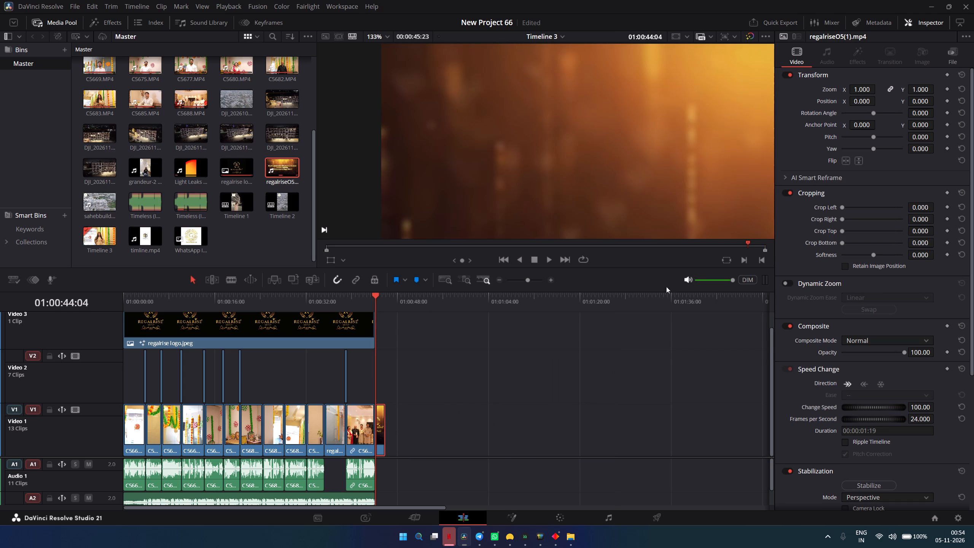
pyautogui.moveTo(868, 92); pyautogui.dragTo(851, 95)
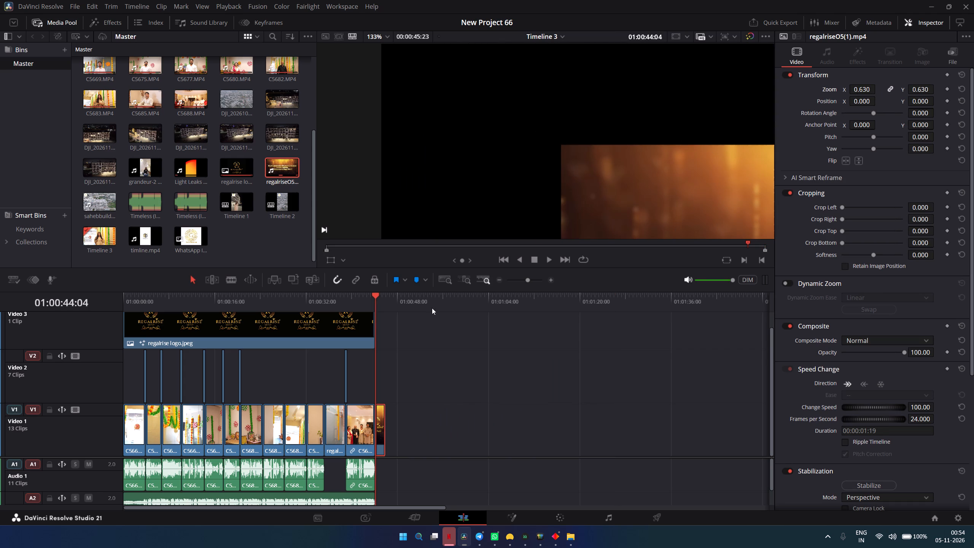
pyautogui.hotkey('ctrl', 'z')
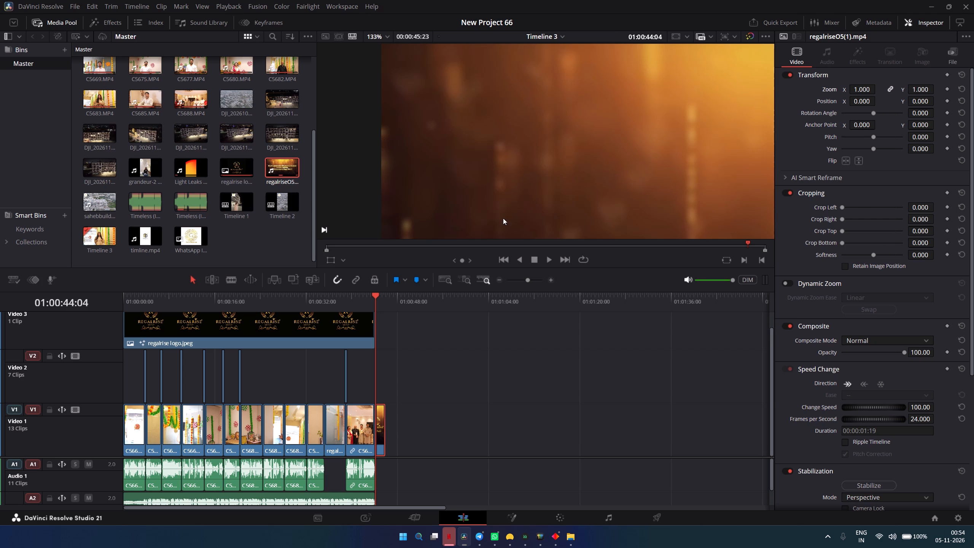
# Fit the whole frame in the viewer and play the cut from the last group shot into the closing logo clip.
pyautogui.scroll(-8, 508, 186)
pyautogui.press('z')
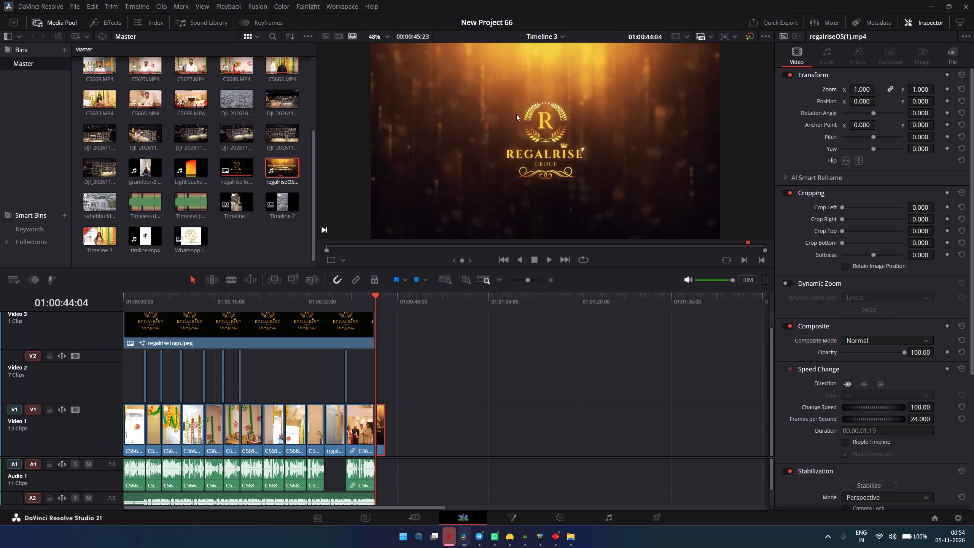
pyautogui.moveTo(373, 296); pyautogui.dragTo(362, 299)
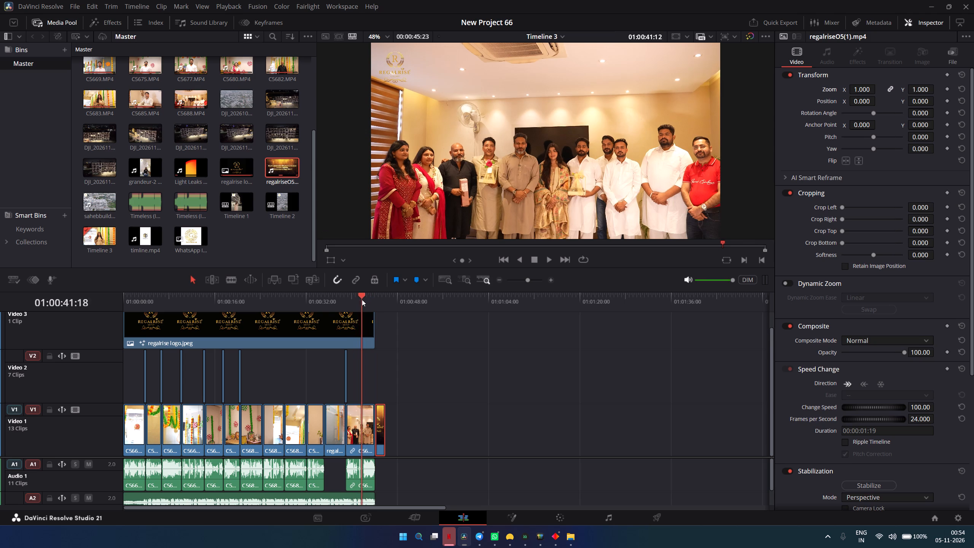
pyautogui.moveTo(362, 299); pyautogui.dragTo(372, 301)
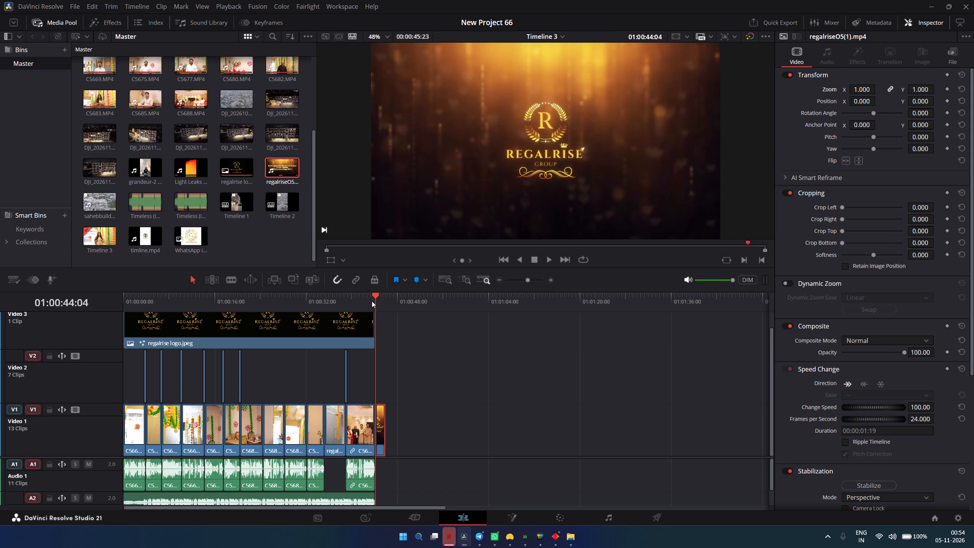
pyautogui.press('space')
pyautogui.moveTo(380, 298); pyautogui.dragTo(367, 300)
pyautogui.press('space')
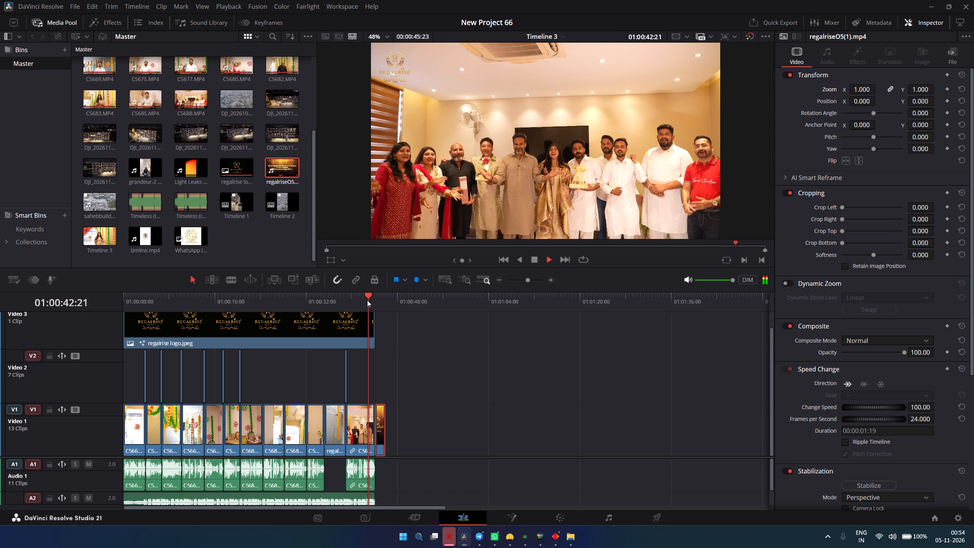
pyautogui.press('space')
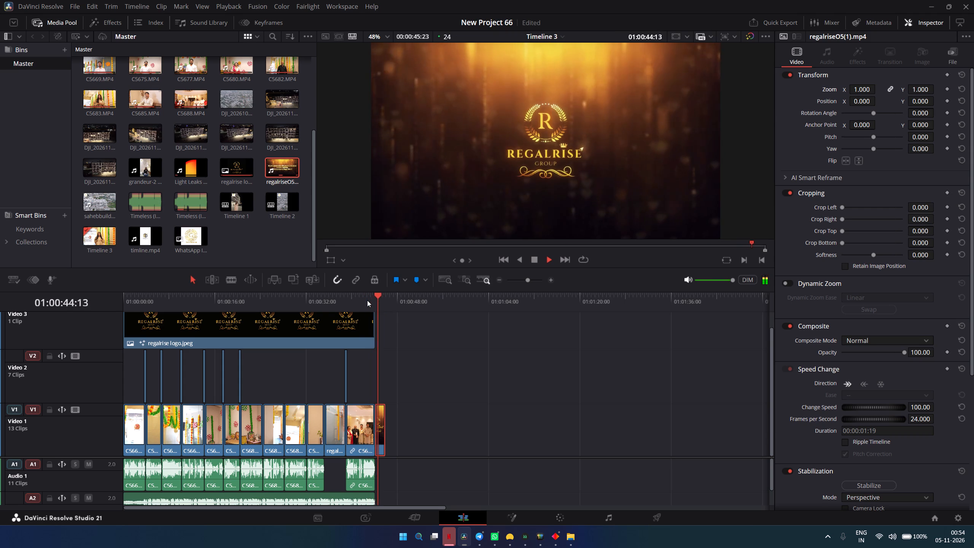
pyautogui.press('space')
# Extend the Timeless (Instrumental).mp3 music on Audio 2 to the end of the closing logo clip.
pyautogui.scroll(-1, 365, 468)
pyautogui.moveTo(373, 494); pyautogui.dragTo(375, 494)
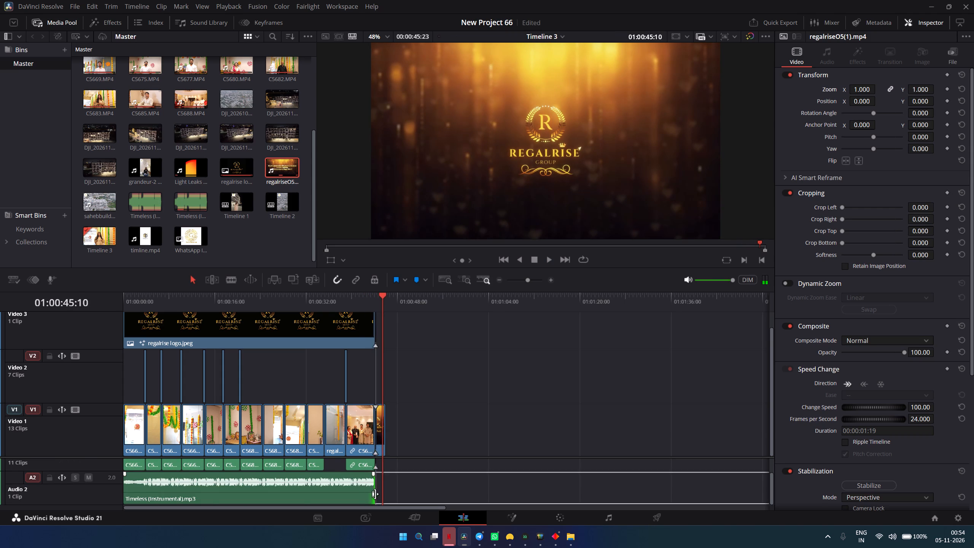
pyautogui.moveTo(375, 494); pyautogui.dragTo(383, 495)
pyautogui.moveTo(379, 304); pyautogui.dragTo(374, 304)
pyautogui.press('space')
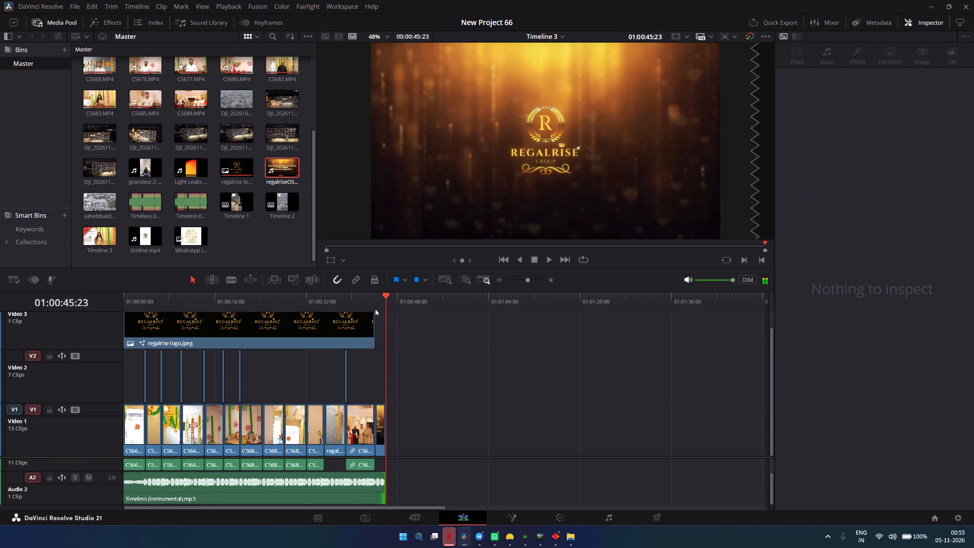
pyautogui.press('space')
# Move the closing regalriseOS(1).mp4 clip away from the last group shot on Video 1 and delete it.
pyautogui.moveTo(377, 314); pyautogui.dragTo(373, 314)
pyautogui.moveTo(386, 302); pyautogui.dragTo(377, 302)
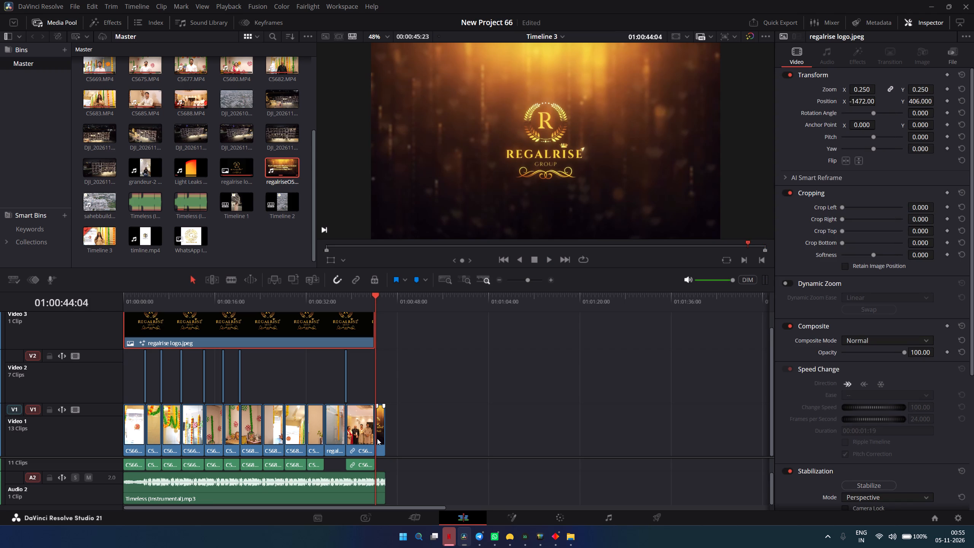
pyautogui.moveTo(377, 438); pyautogui.dragTo(390, 438)
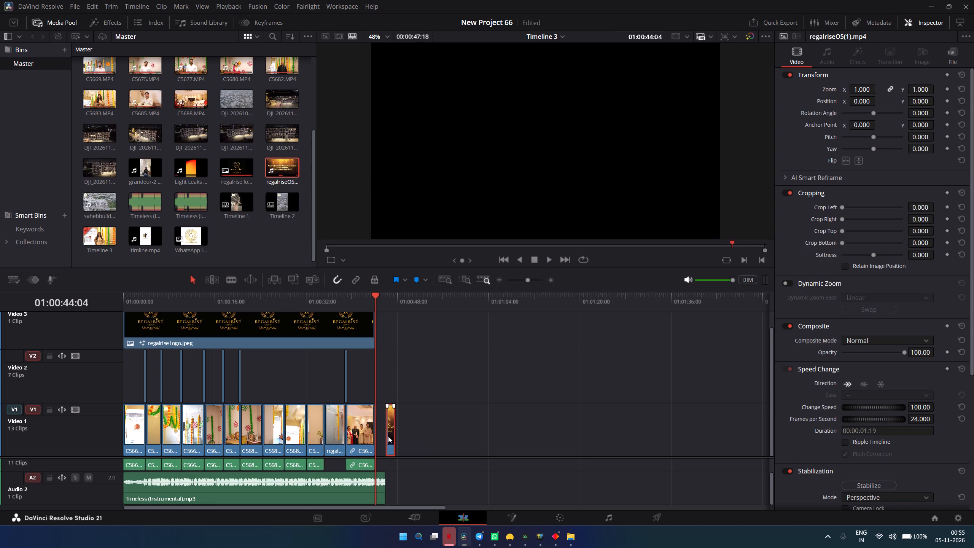
pyautogui.click(387, 430)
pyautogui.doubleClick(551, 281)
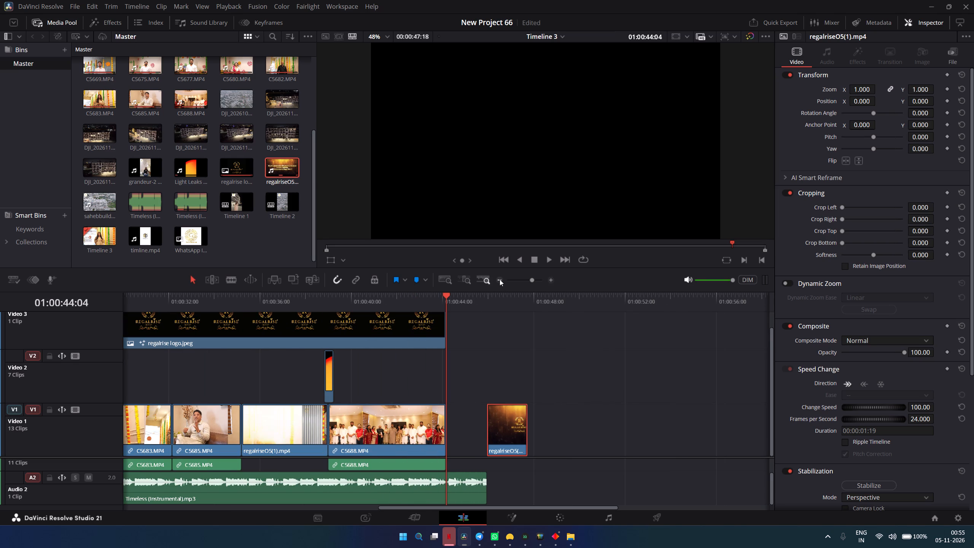
pyautogui.moveTo(444, 298); pyautogui.dragTo(452, 304)
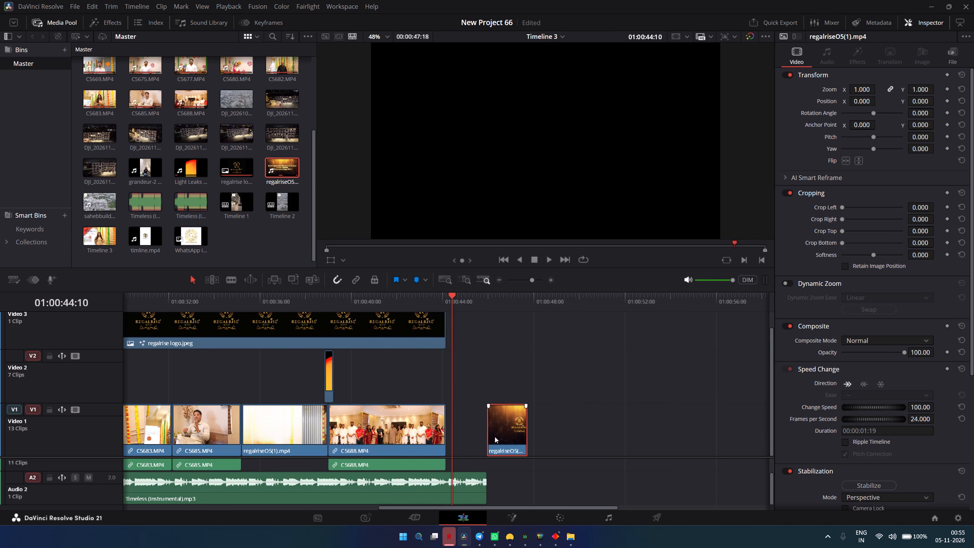
pyautogui.click(500, 435)
pyautogui.press('BackSpace')
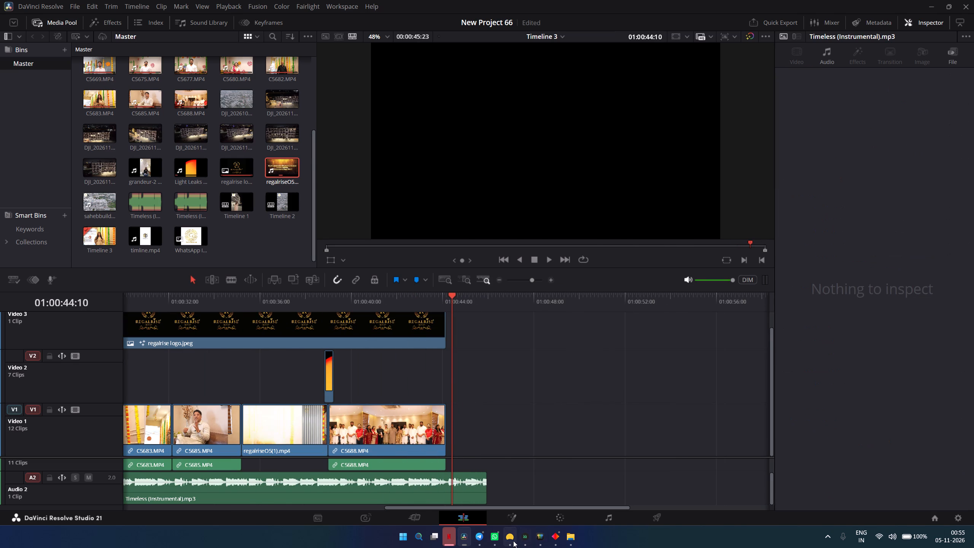
# Switch to the Dia browser and replace the Google search text with "background".
pyautogui.click(513, 541)
pyautogui.moveTo(286, 44); pyautogui.dragTo(200, 41)
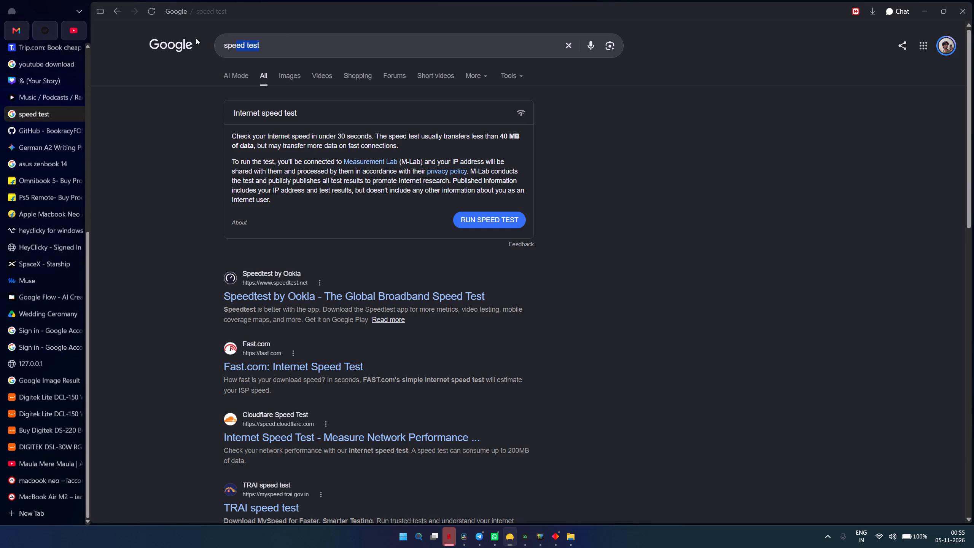
pyautogui.write('background')
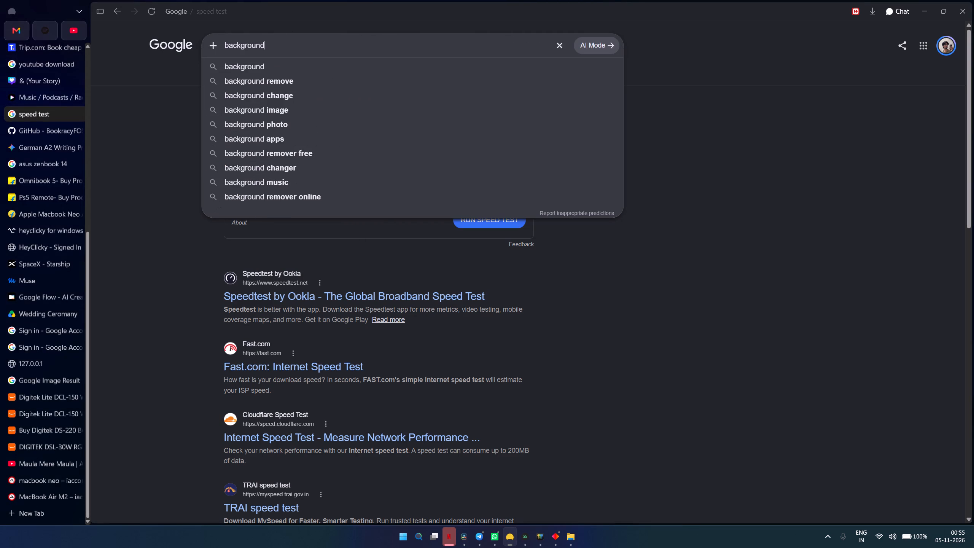
pyautogui.moveTo(488, 228); pyautogui.dragTo(490, 224)
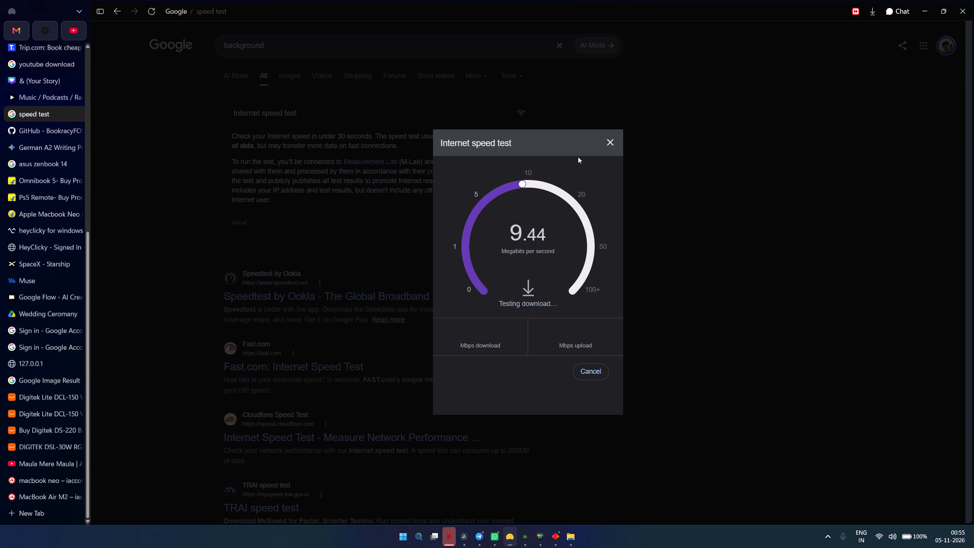
# Close the running Google internet speed test and try to run the connection test on the Speedtest by Ookla site.
pyautogui.click(612, 143)
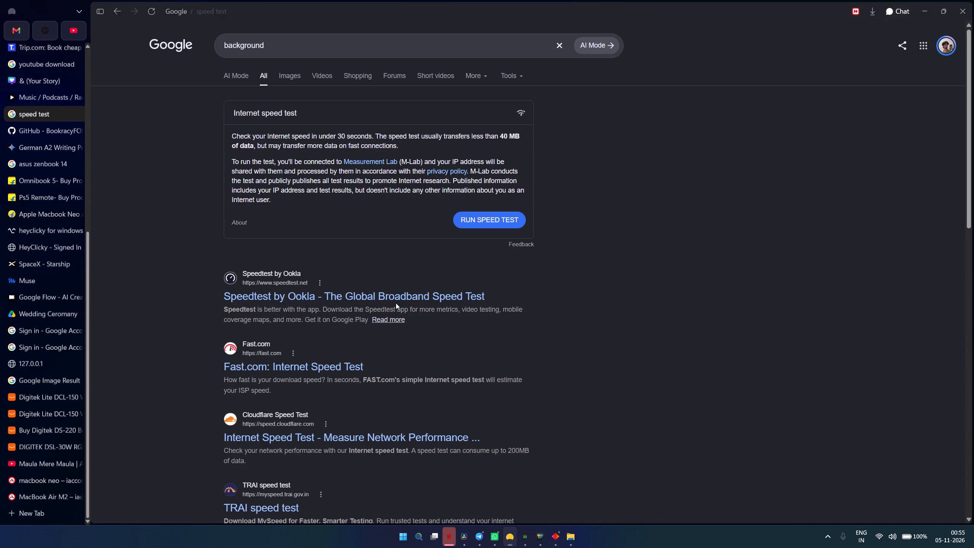
pyautogui.click(276, 298)
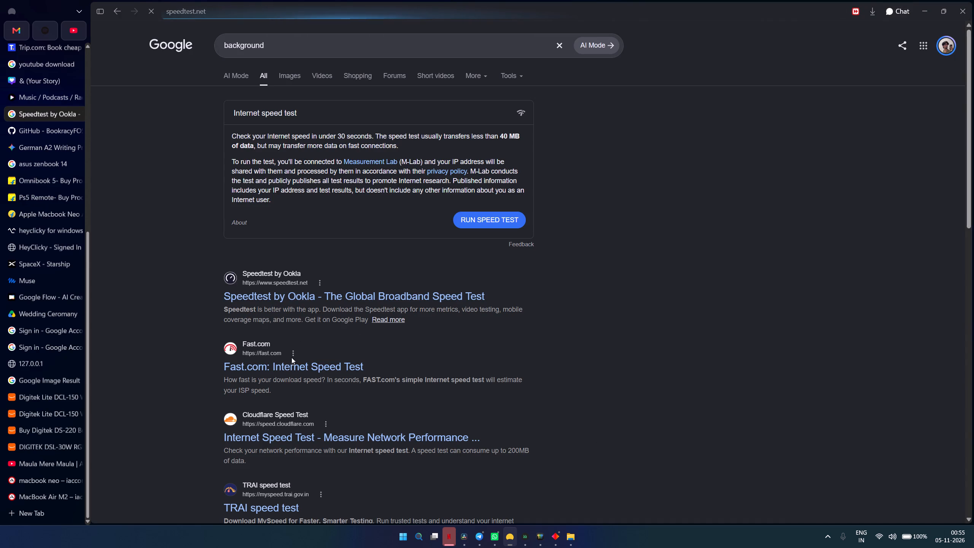
pyautogui.click(881, 547)
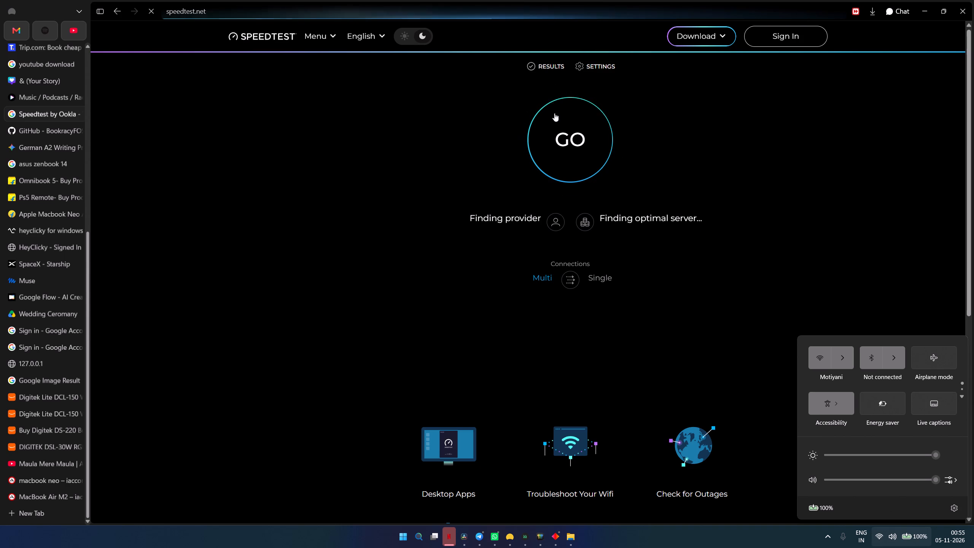
pyautogui.click(718, 37)
pyautogui.click(571, 139)
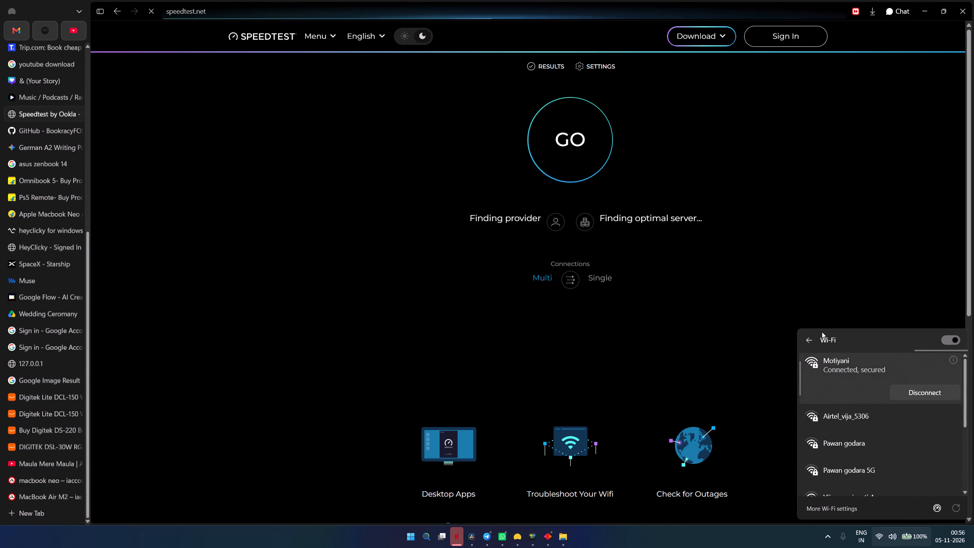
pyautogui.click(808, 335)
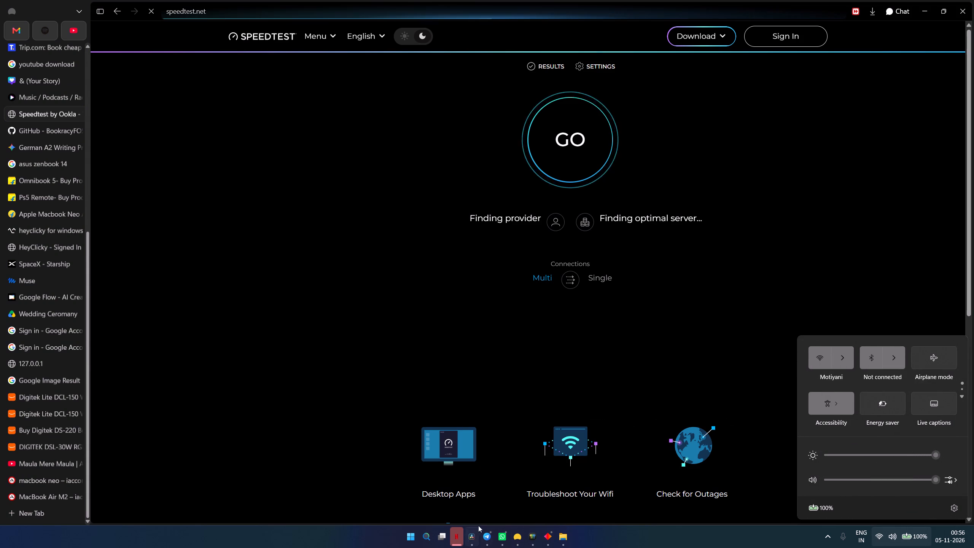
# Switch to DaVinci Resolve, play the ending from the last group shot, and bring the playhead back to that clip's end on Video 1.
pyautogui.click(470, 538)
pyautogui.moveTo(454, 299); pyautogui.dragTo(433, 304)
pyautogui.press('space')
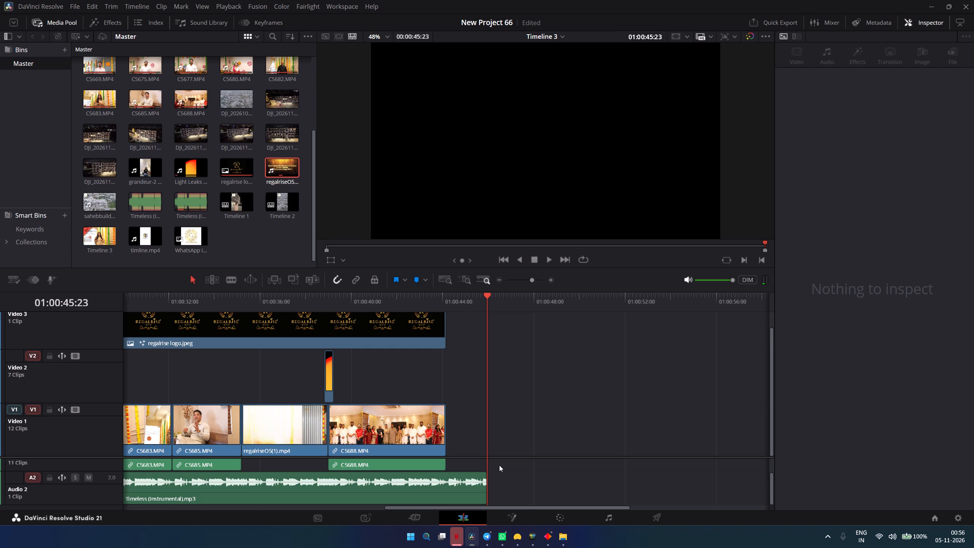
pyautogui.moveTo(454, 299); pyautogui.dragTo(449, 302)
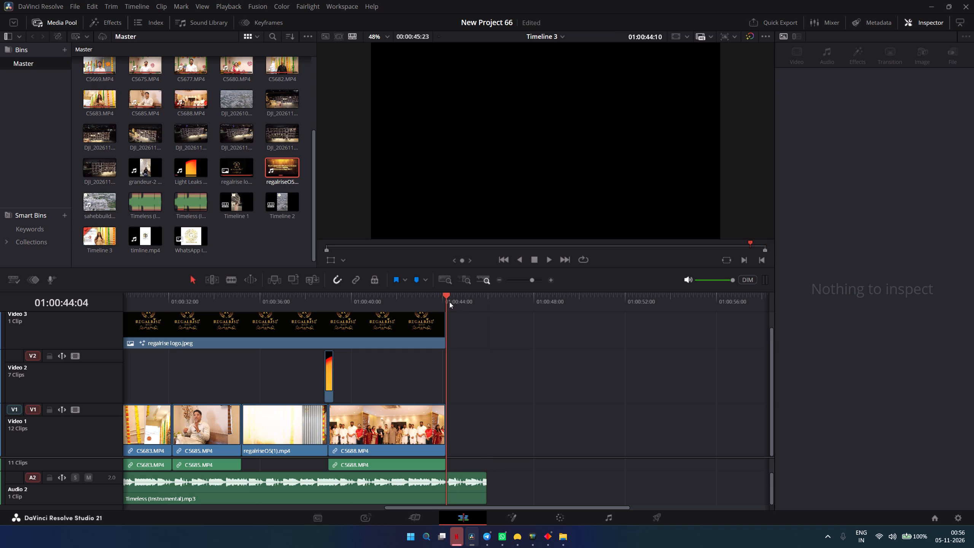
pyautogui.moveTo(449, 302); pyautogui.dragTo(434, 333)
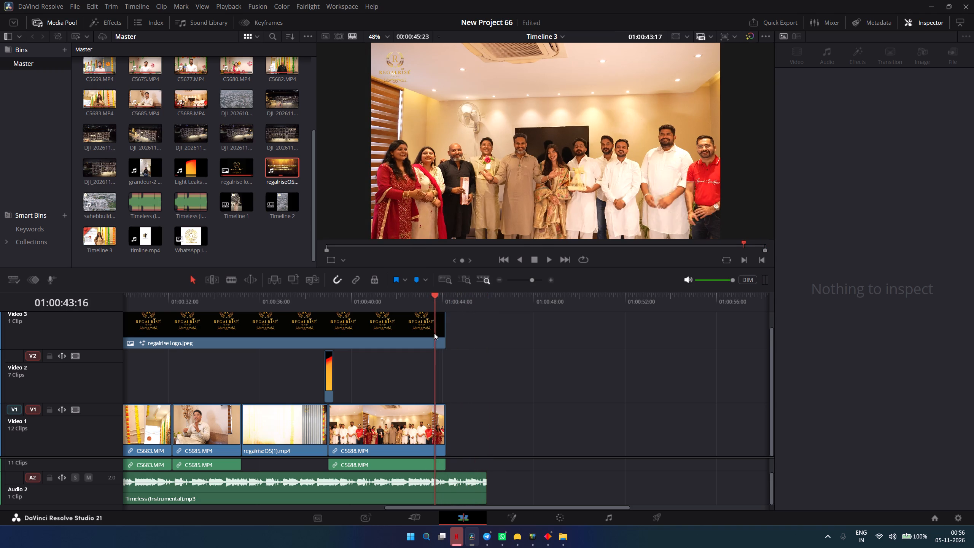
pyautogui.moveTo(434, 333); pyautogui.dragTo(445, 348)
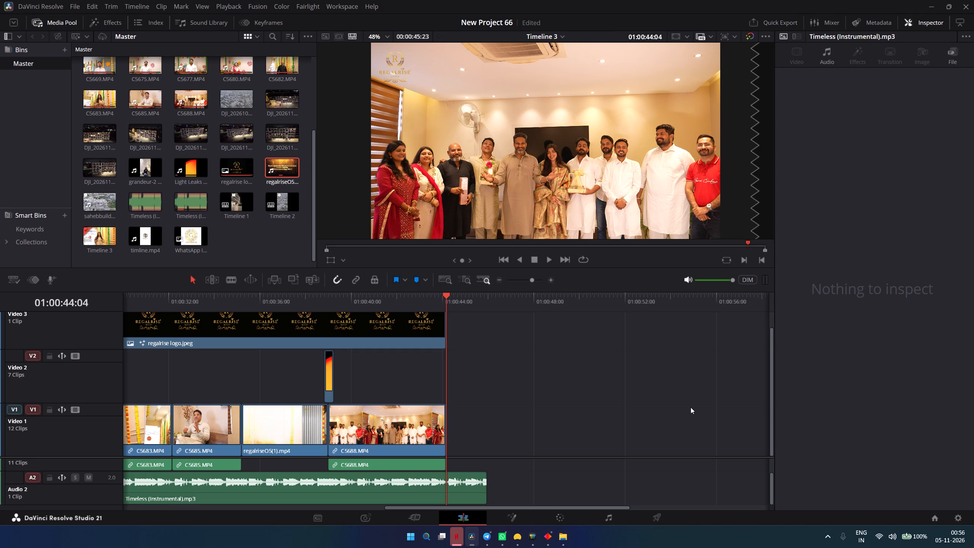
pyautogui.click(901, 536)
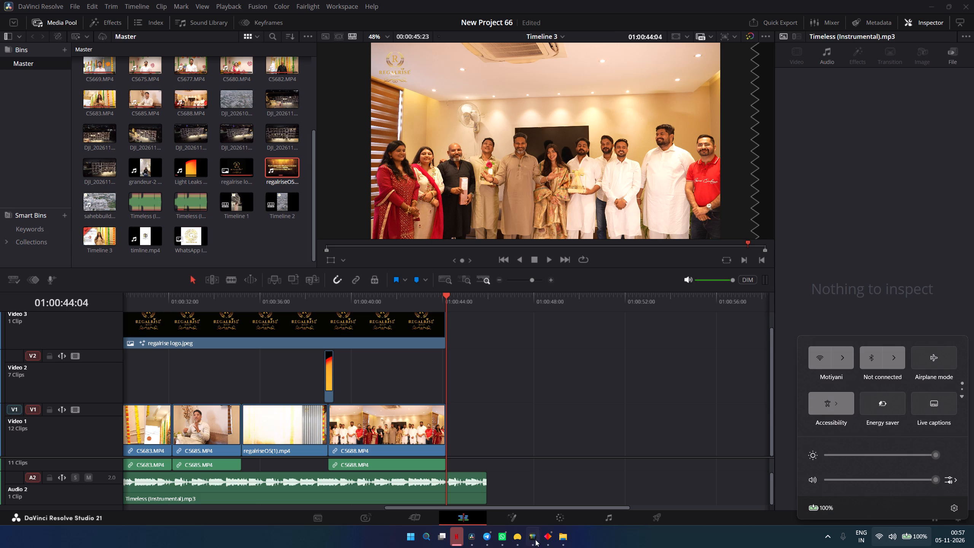